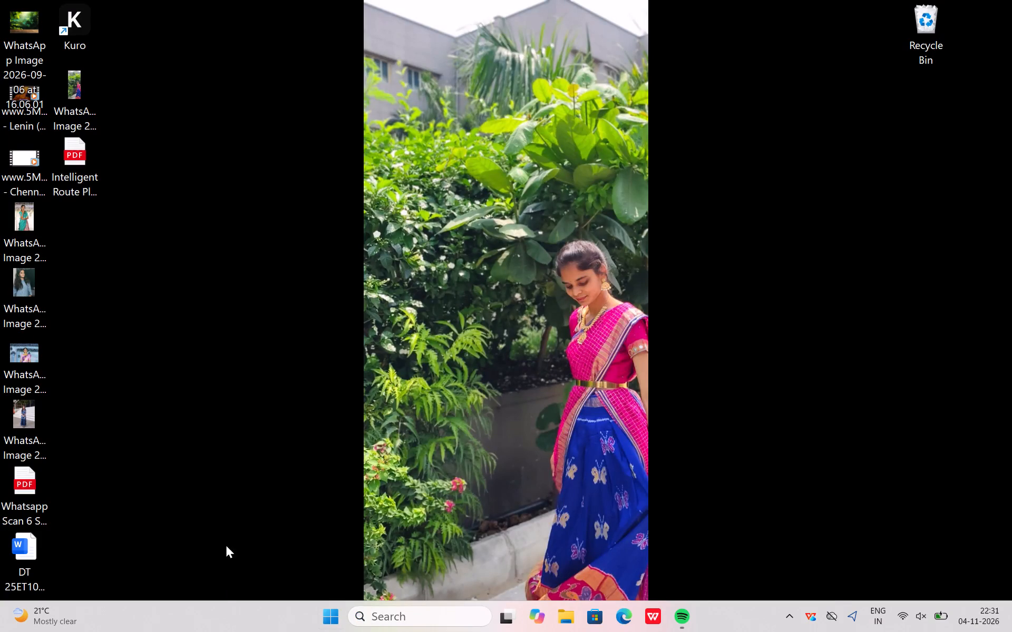
Search the computer for the Figma app and open it.
click(421, 605)
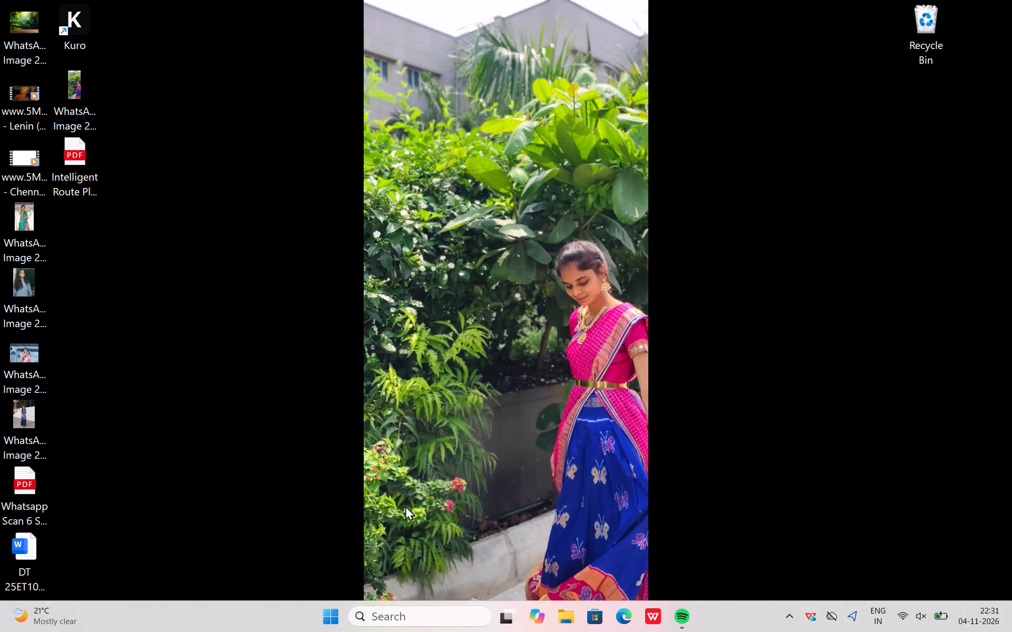
click(382, 624)
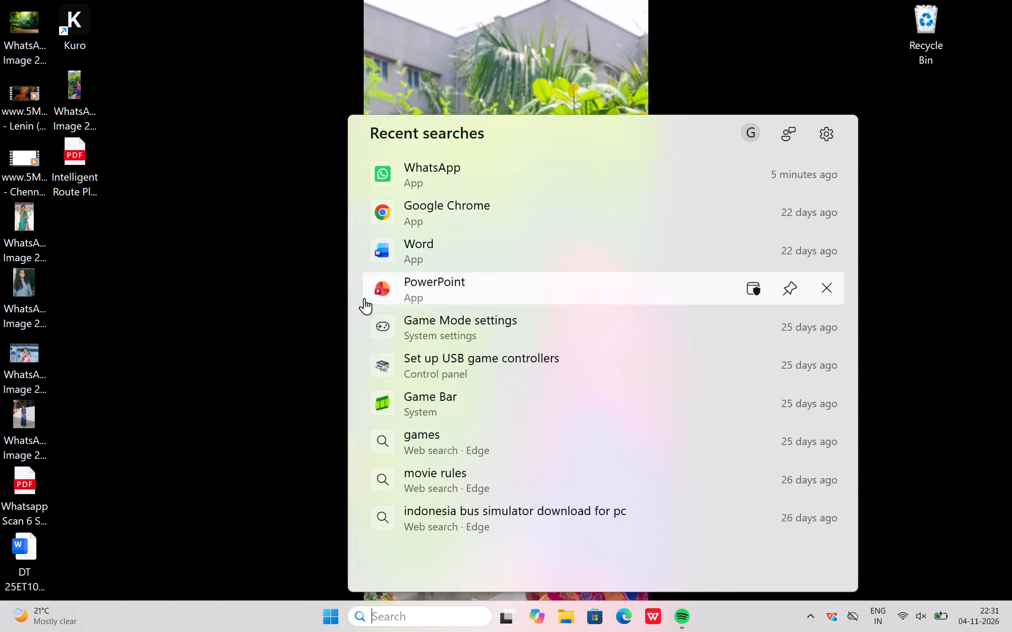
key(f)
key(i)
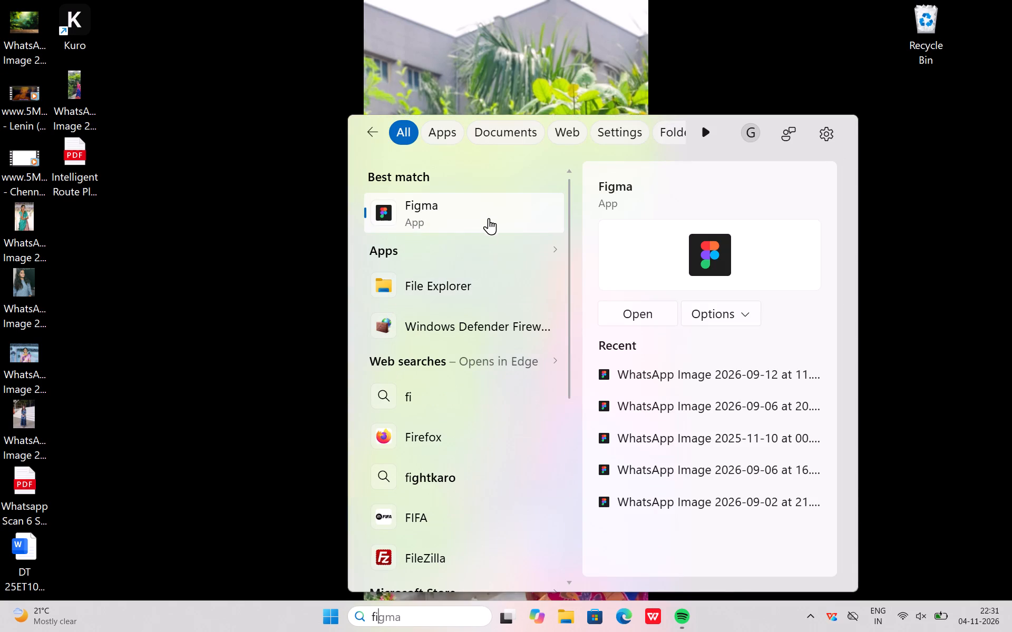
click(491, 210)
click(490, 212)
double_click(451, 206)
click(400, 206)
click(624, 310)
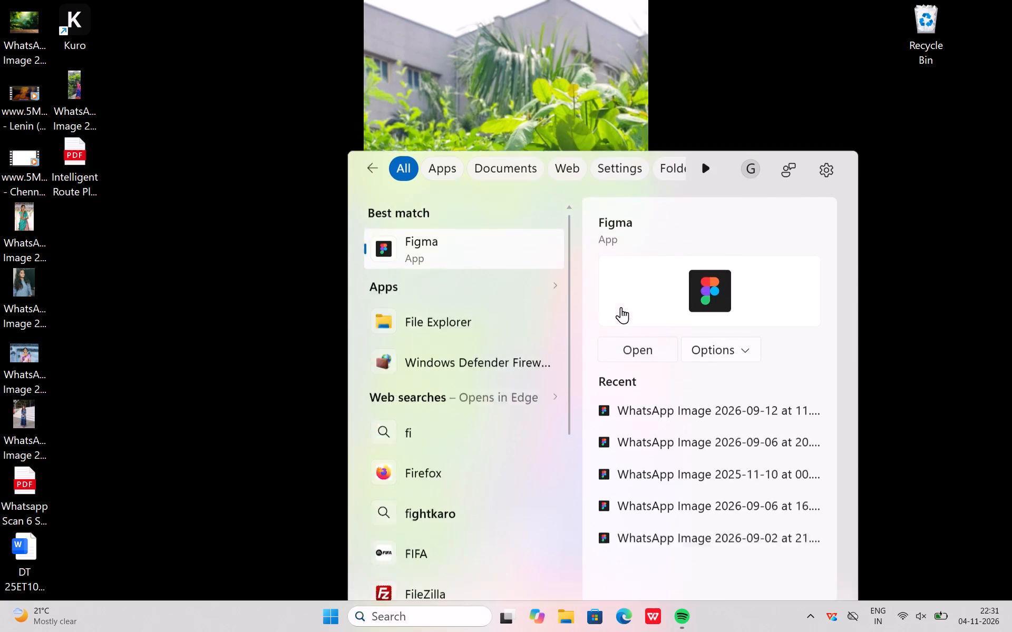
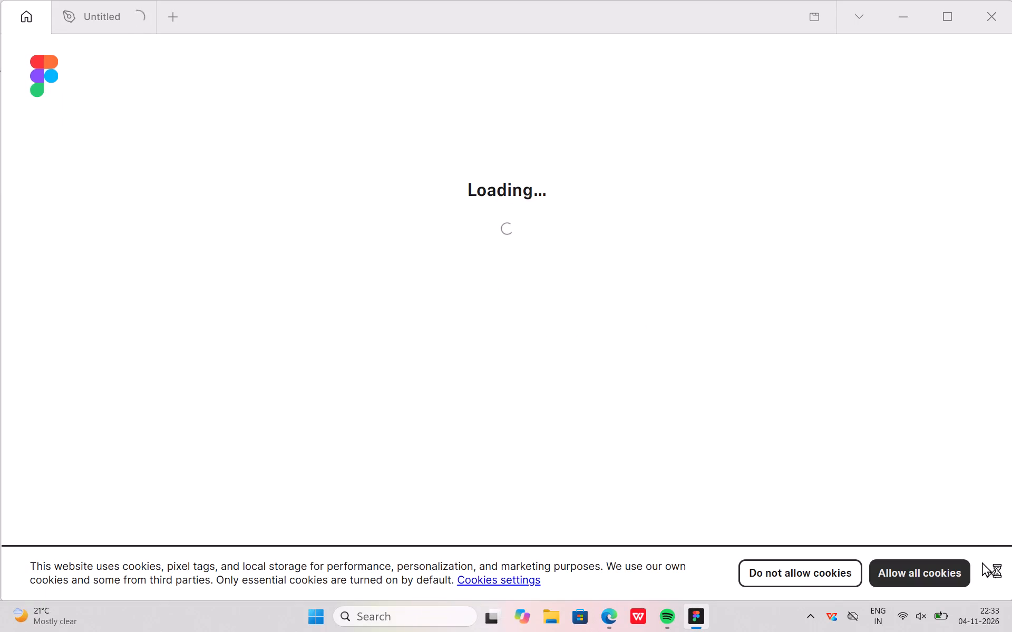
Dismiss the tip about switching to other Figma plans on the Recents page.
click(995, 568)
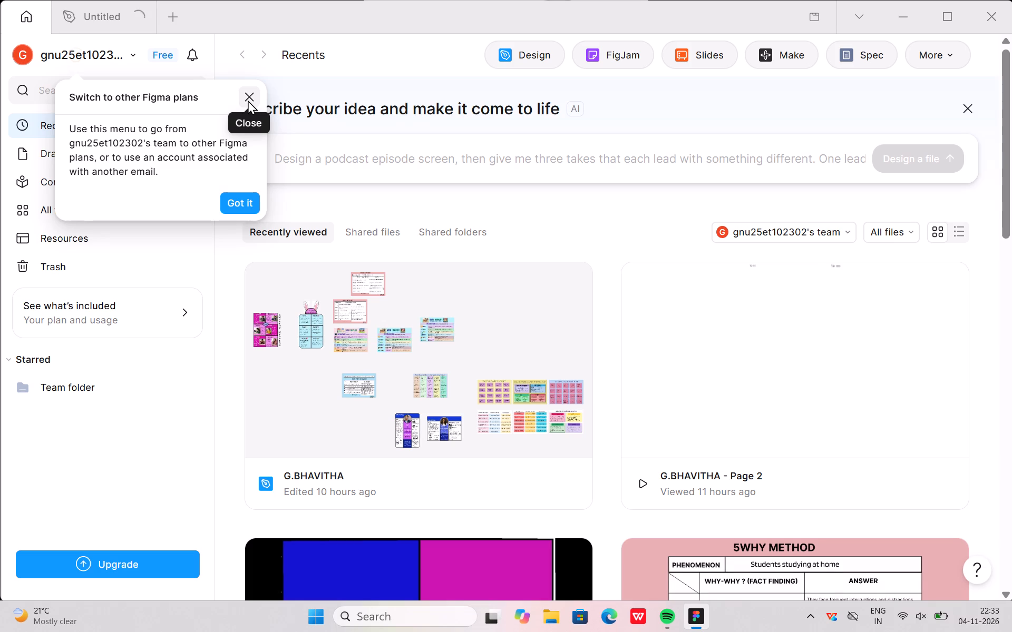
click(248, 100)
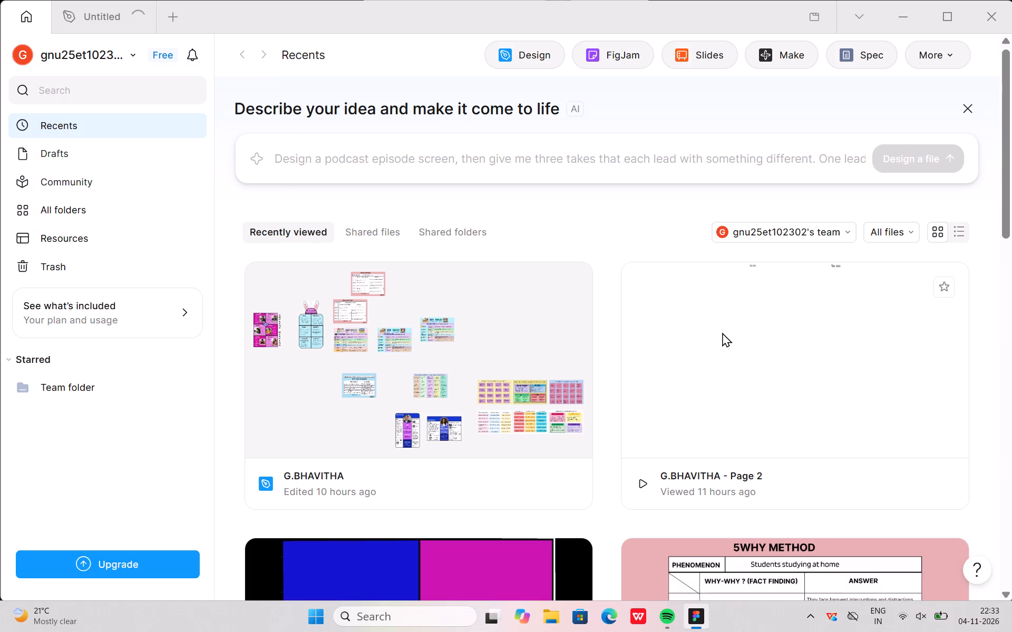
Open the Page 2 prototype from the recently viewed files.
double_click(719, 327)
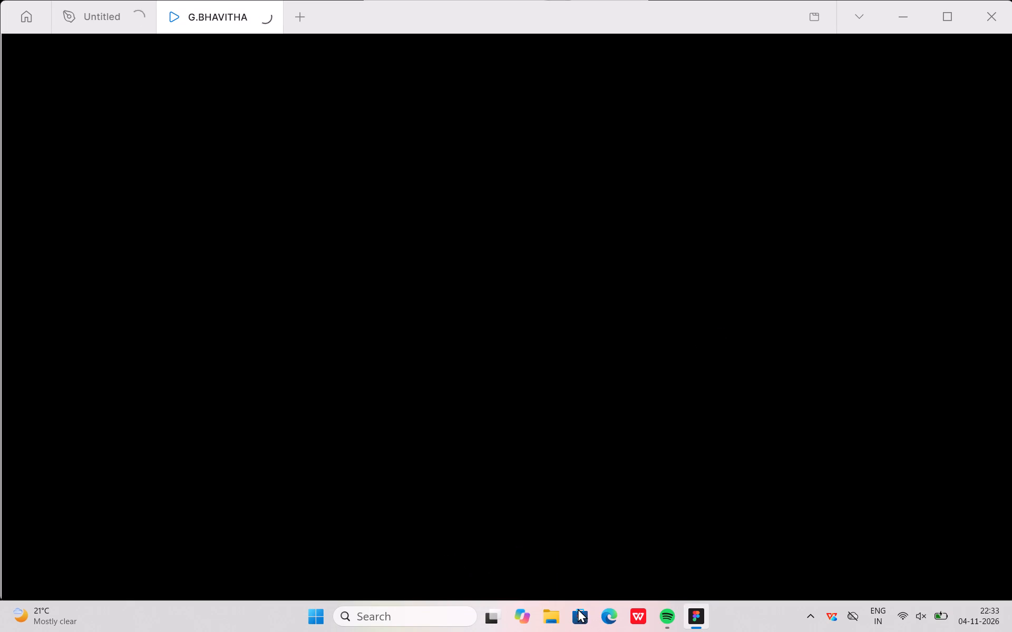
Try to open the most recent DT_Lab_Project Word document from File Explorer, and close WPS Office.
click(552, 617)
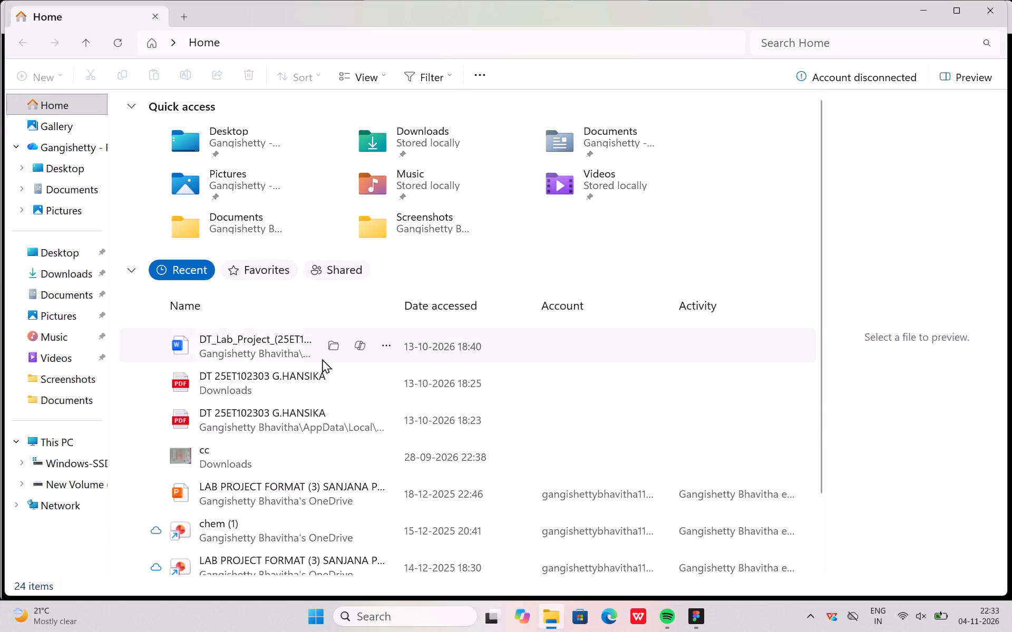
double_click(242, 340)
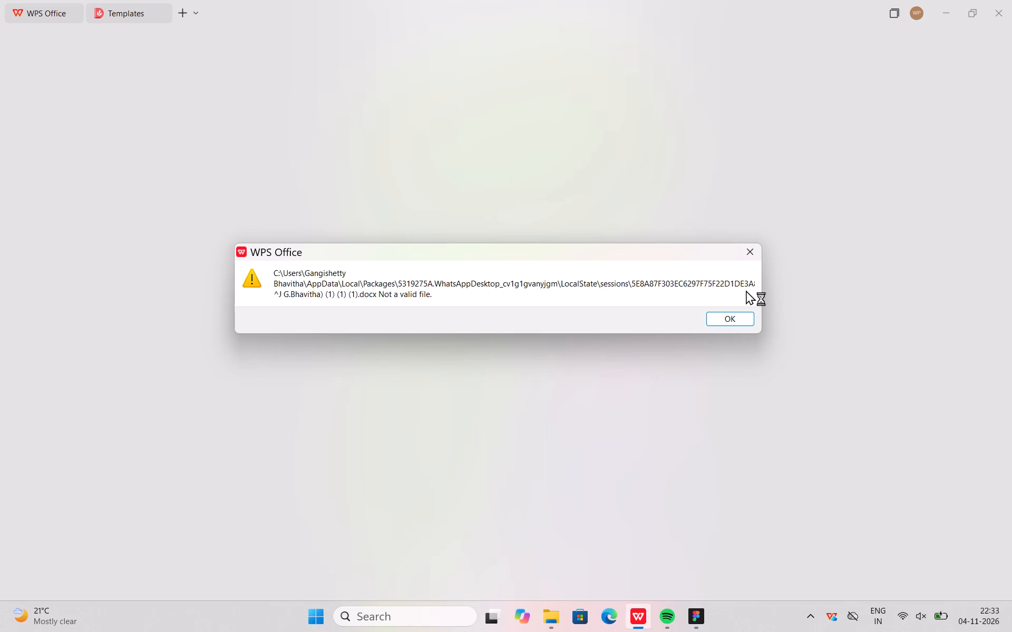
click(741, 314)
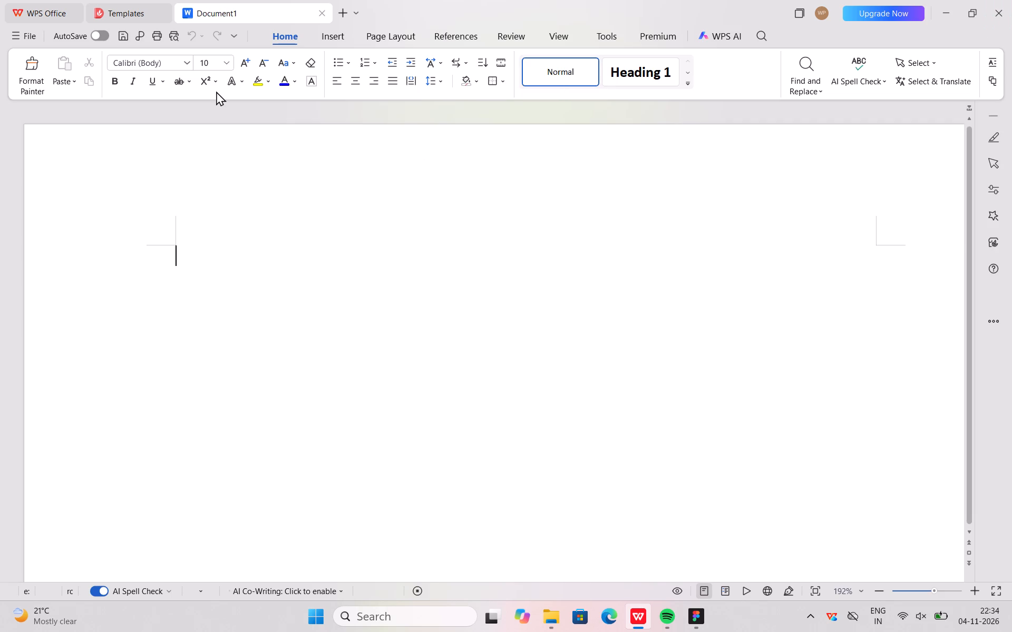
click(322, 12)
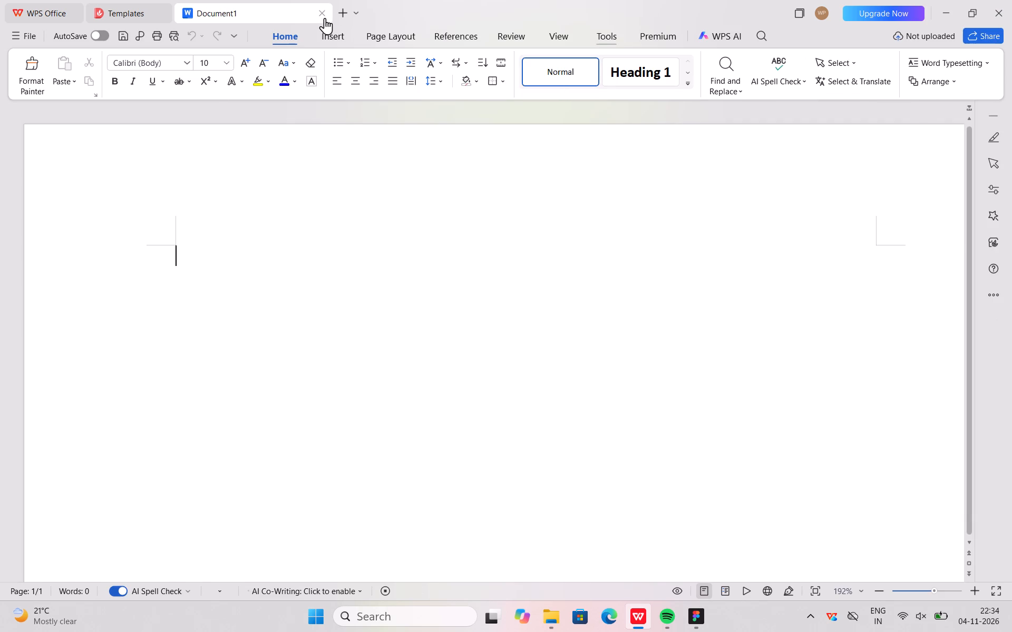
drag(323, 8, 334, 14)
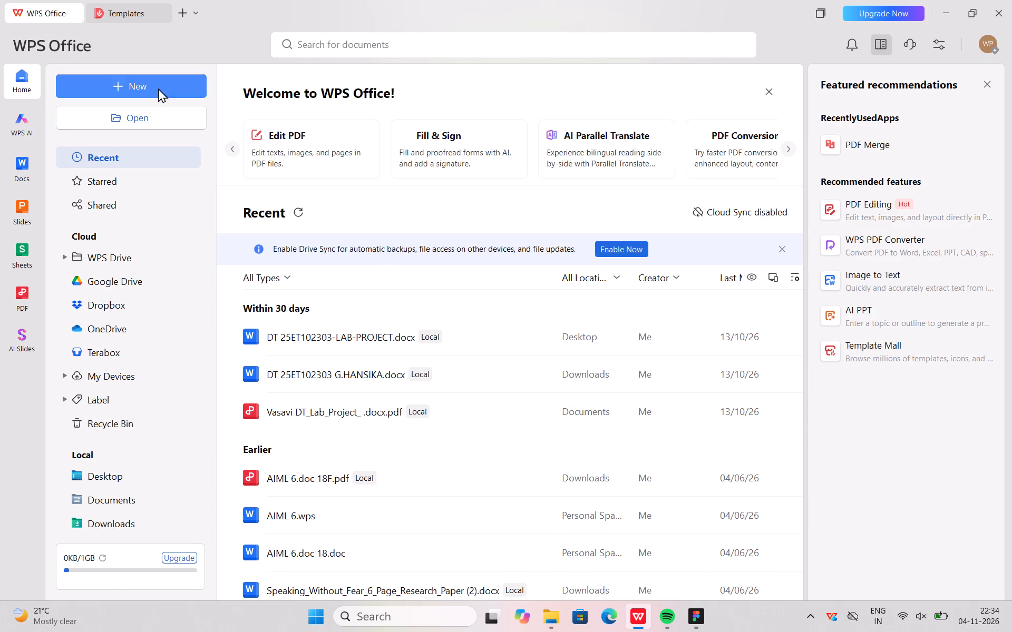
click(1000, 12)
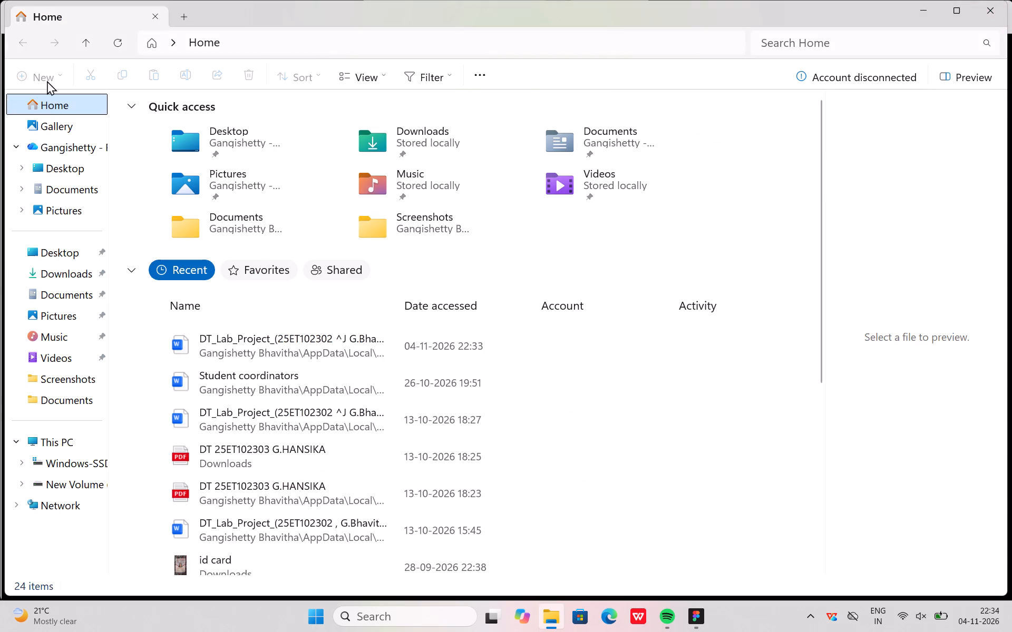
Open the Intelligent Route Planner PDF from the Desktop folder in Microsoft Edge.
click(54, 275)
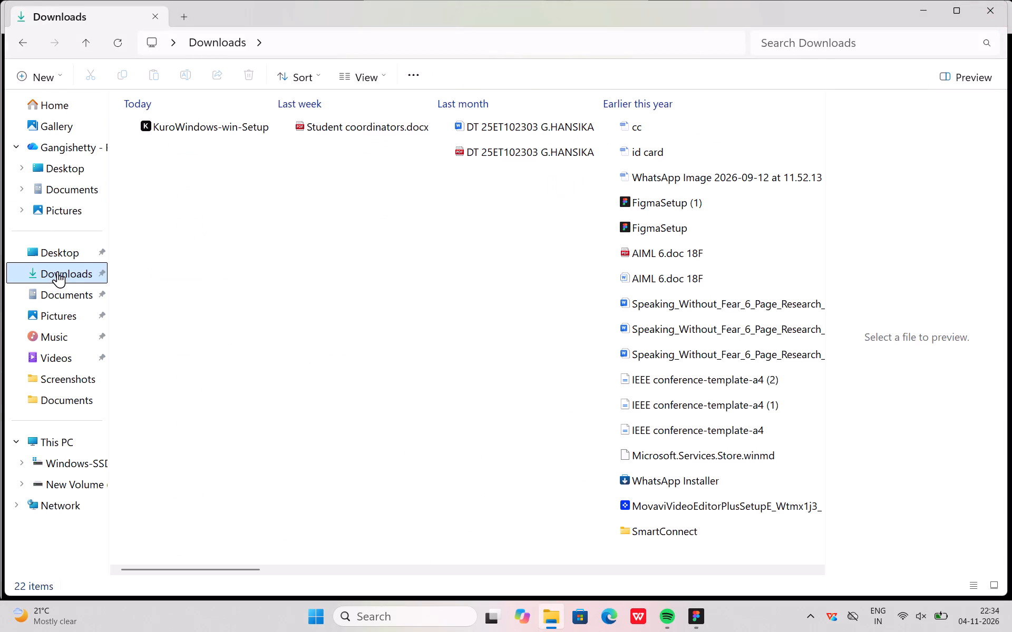
click(62, 250)
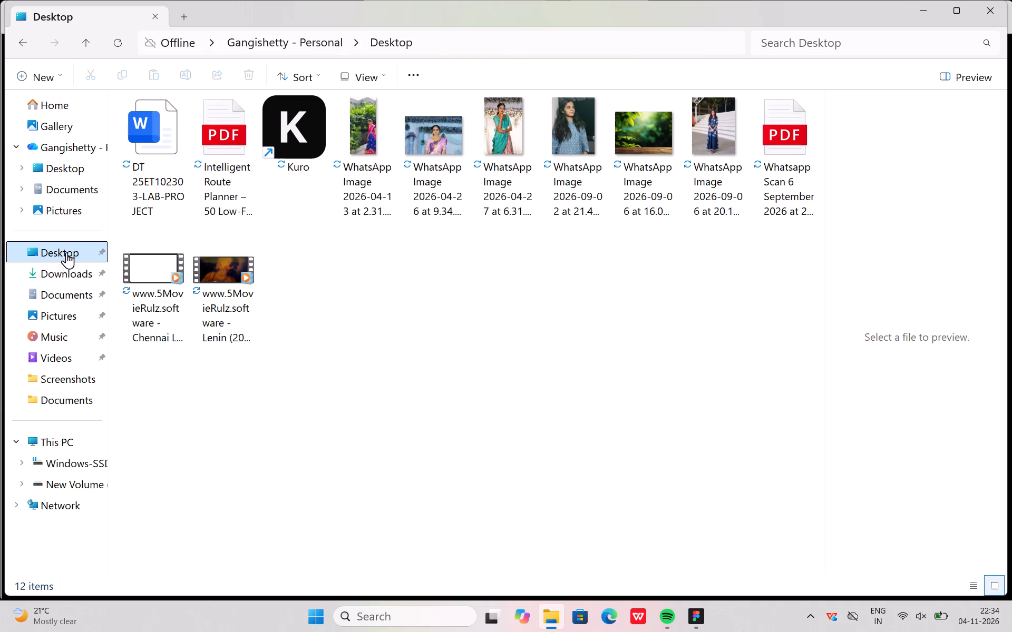
double_click(231, 116)
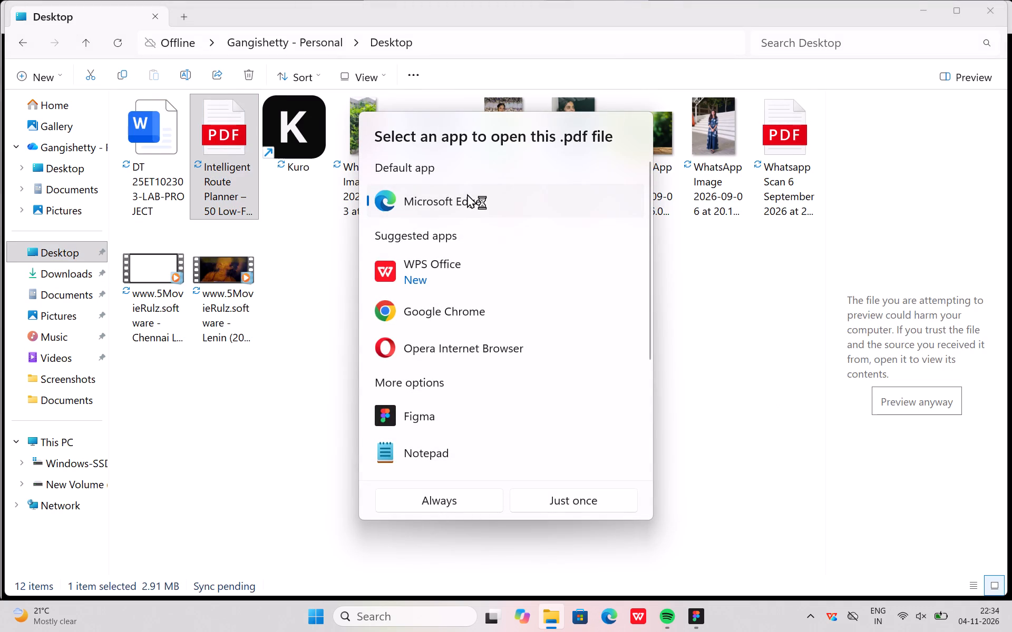
scroll(439, 438, down, 1)
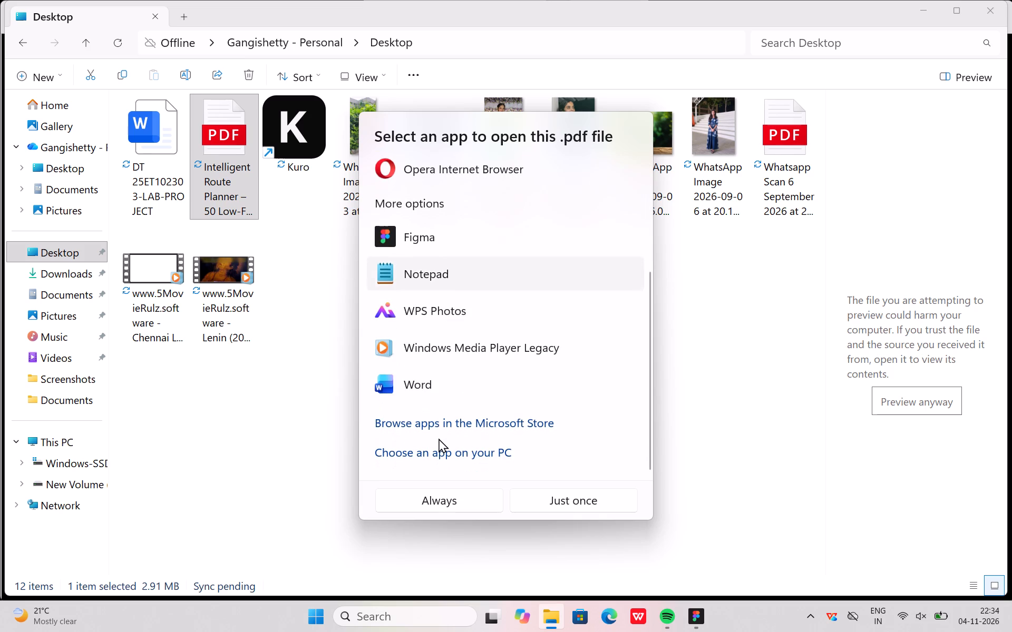
scroll(439, 422, up, 5)
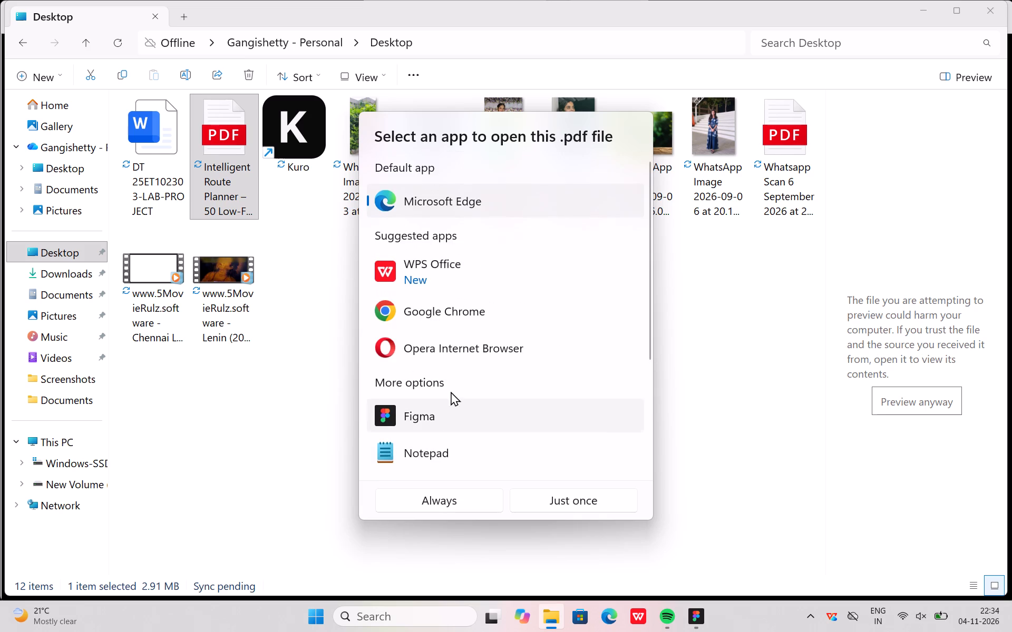
double_click(439, 201)
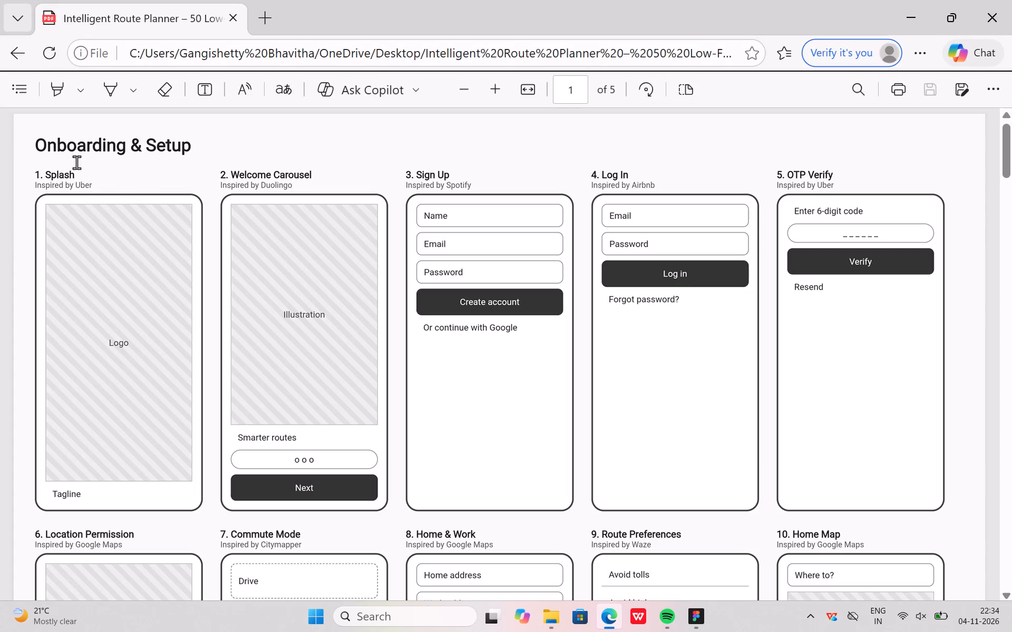
Copy the first wireframe's heading, "1. Splash" with "Inspired by Uber", from the PDF.
click(24, 174)
drag(34, 172, 48, 177)
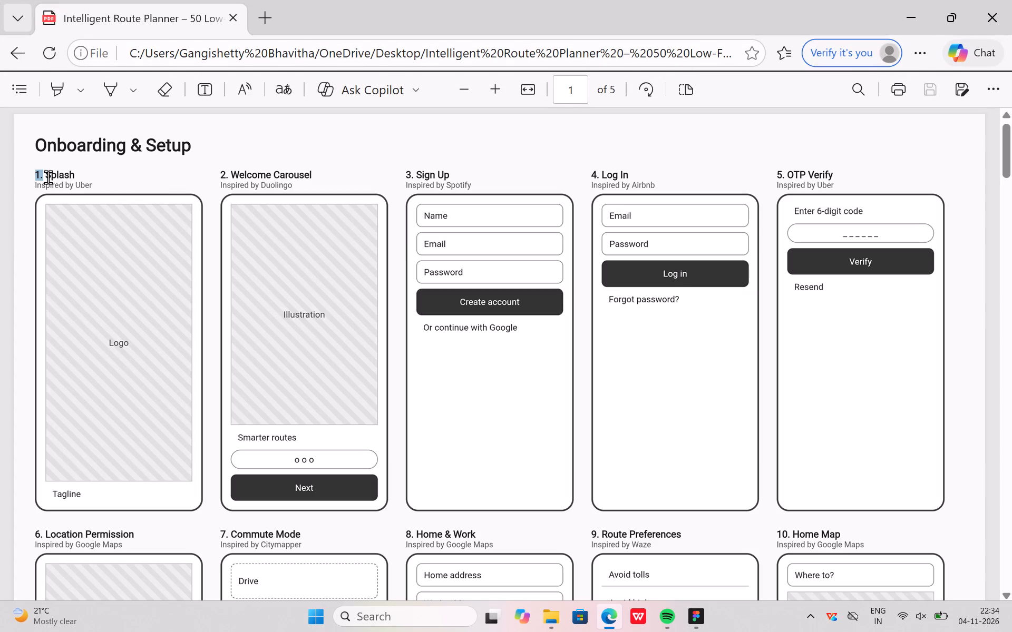
drag(48, 177, 100, 185)
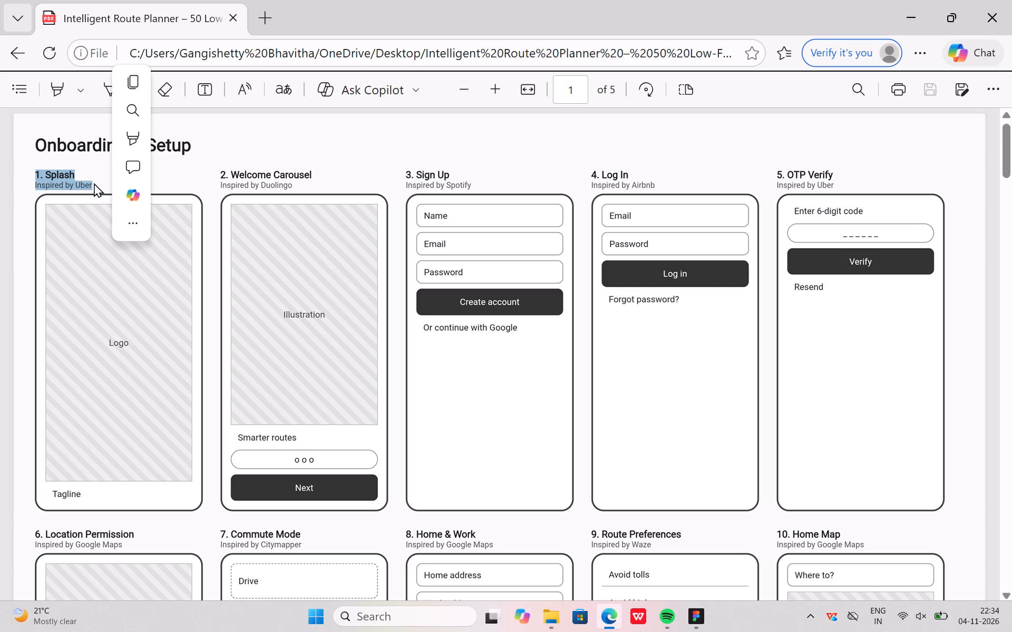
key(ctrl+c)
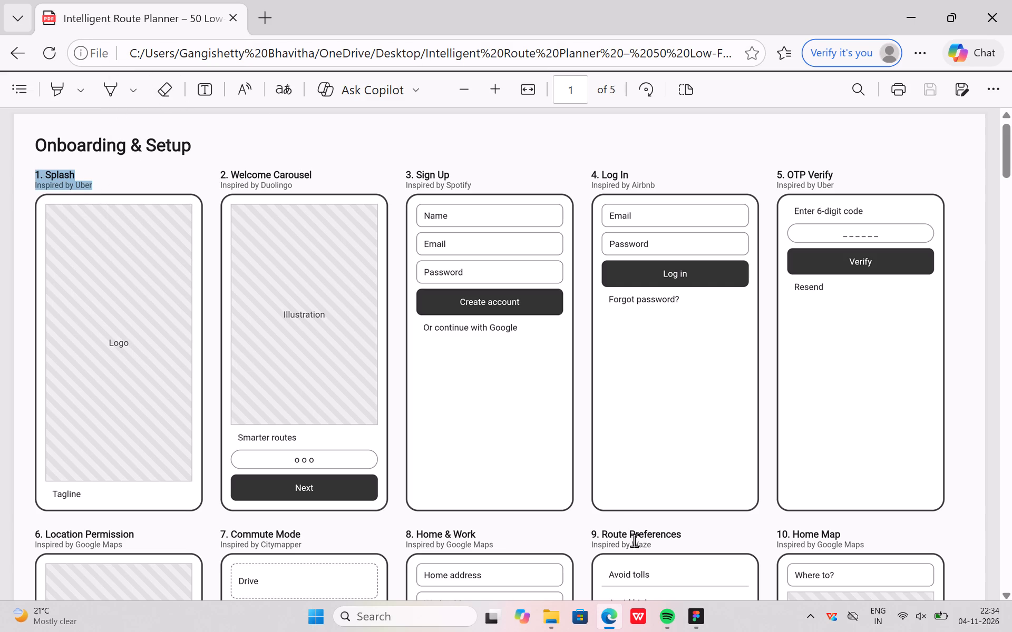
Switch to Figma and close the Page 2 prototype preview.
click(690, 559)
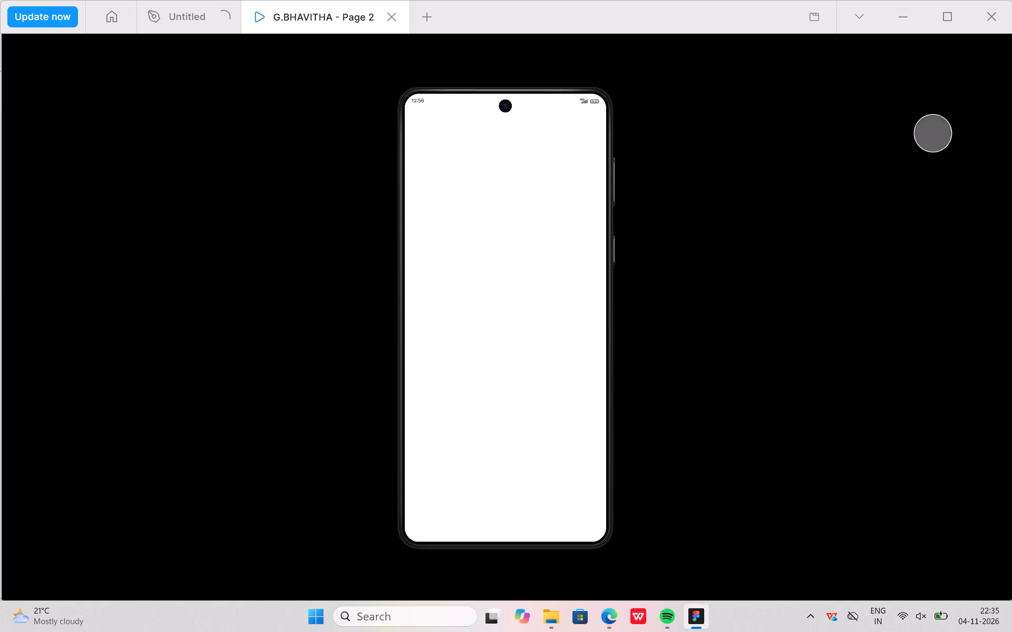
click(899, 17)
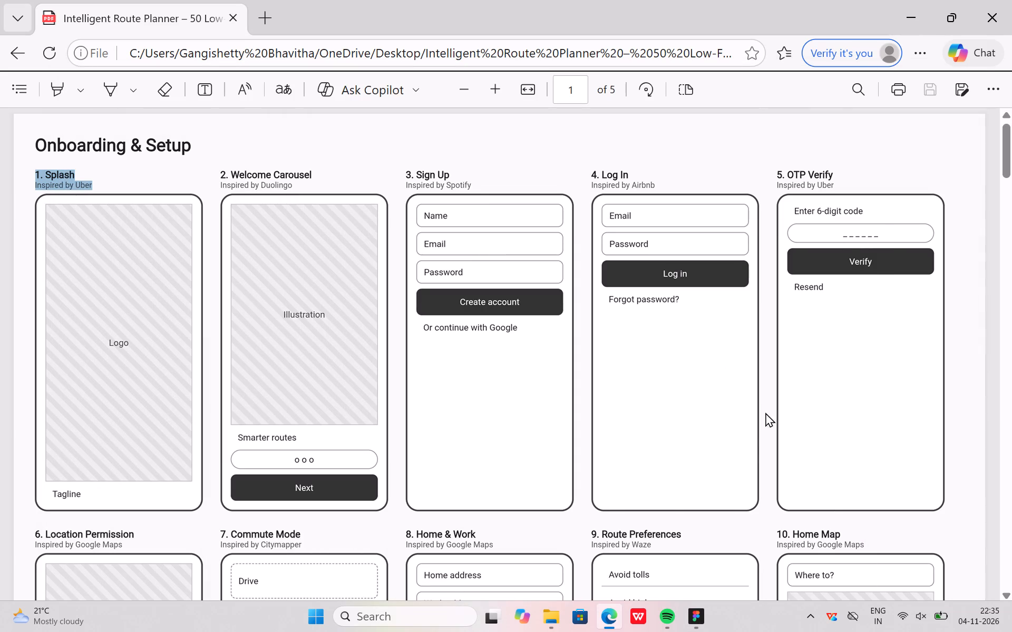
click(704, 549)
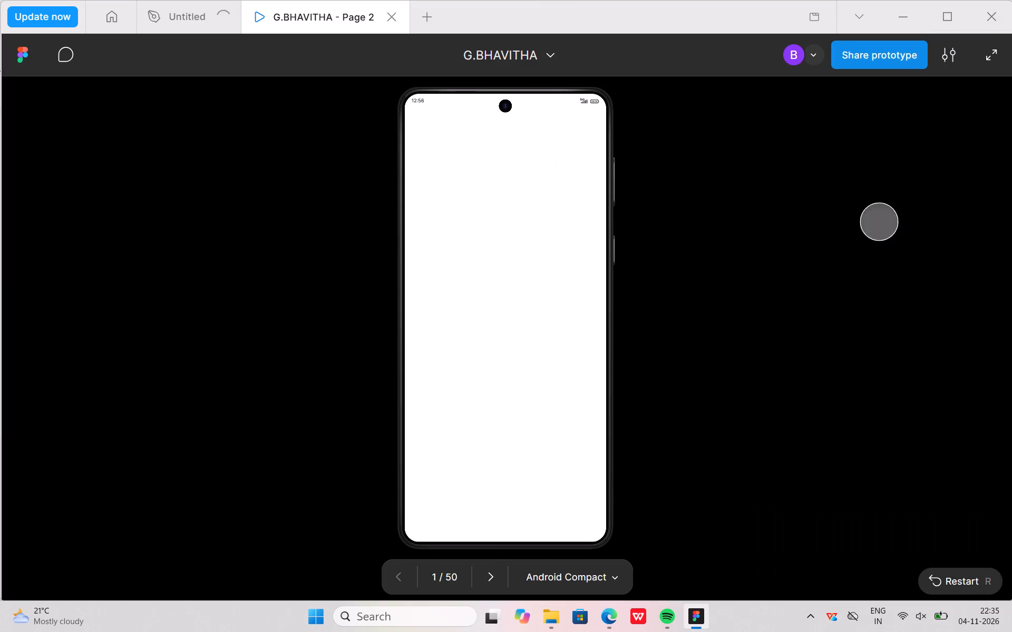
click(1003, 62)
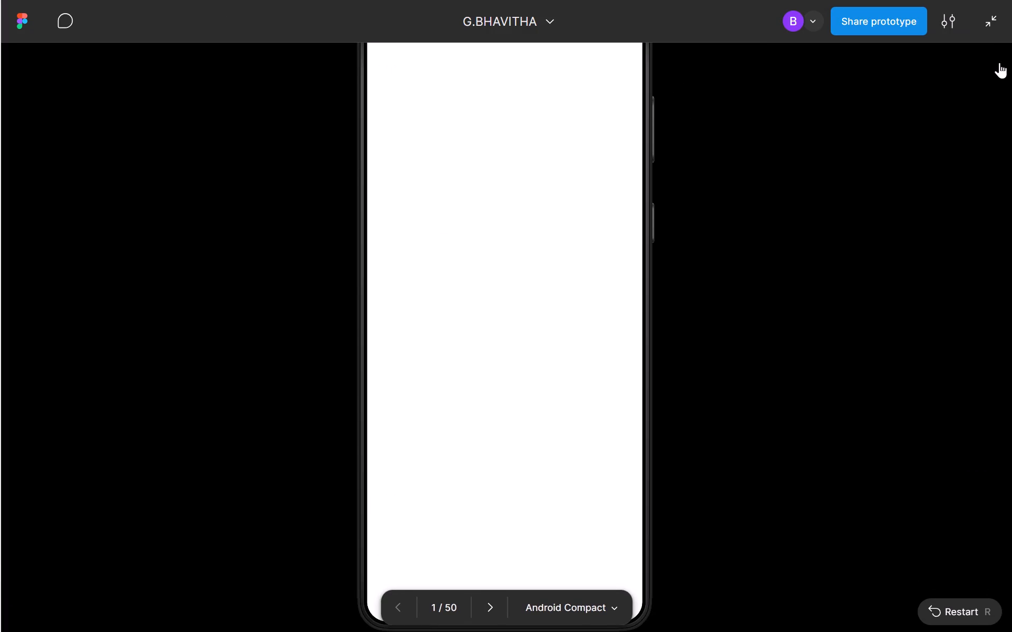
click(1005, 21)
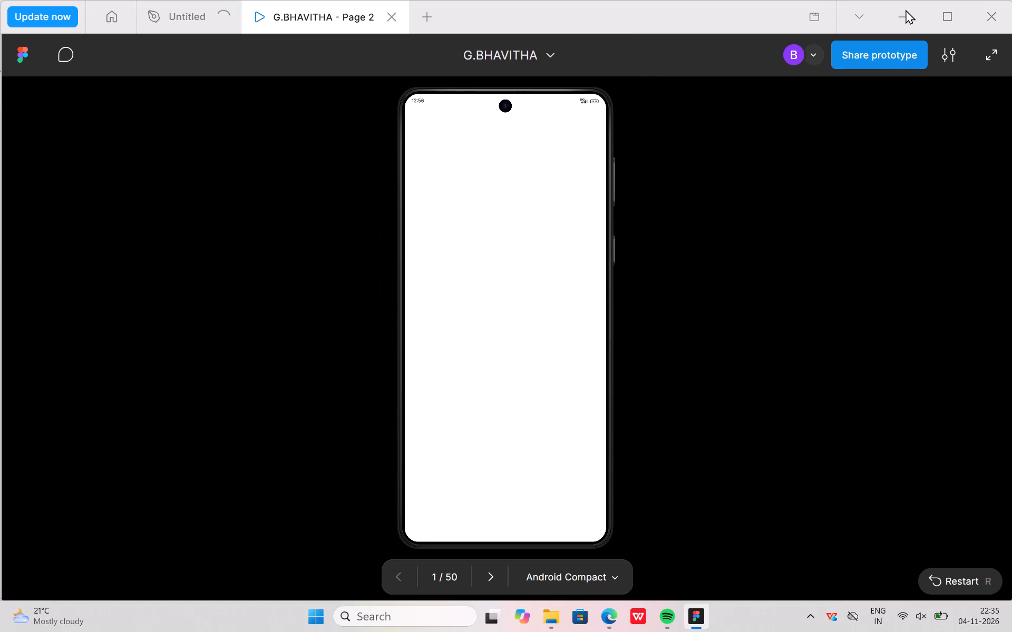
click(397, 14)
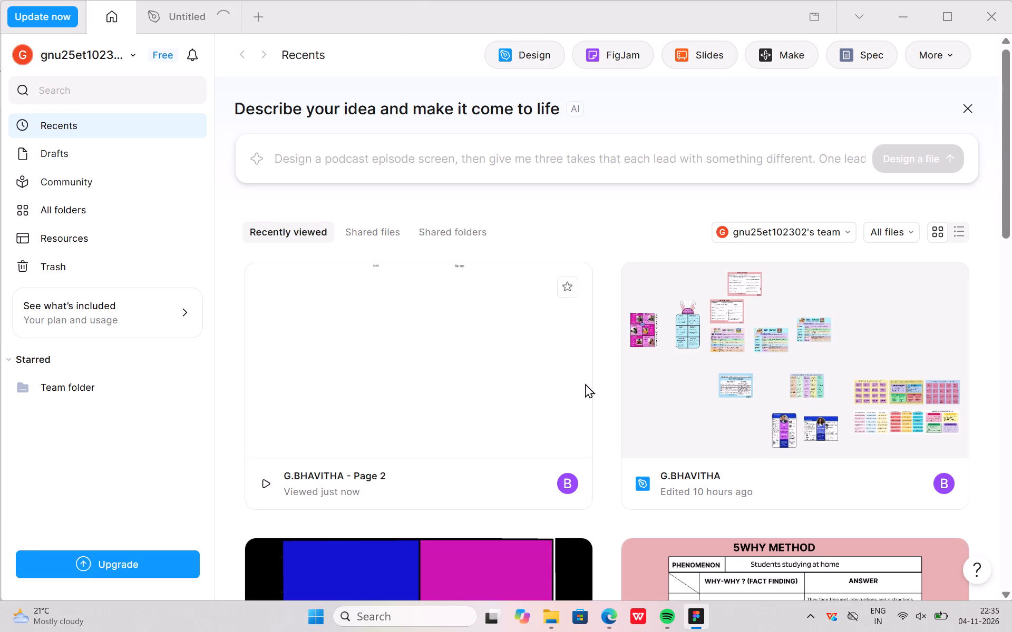
Open the recently edited team design file from Recents and go to Page 2.
double_click(775, 430)
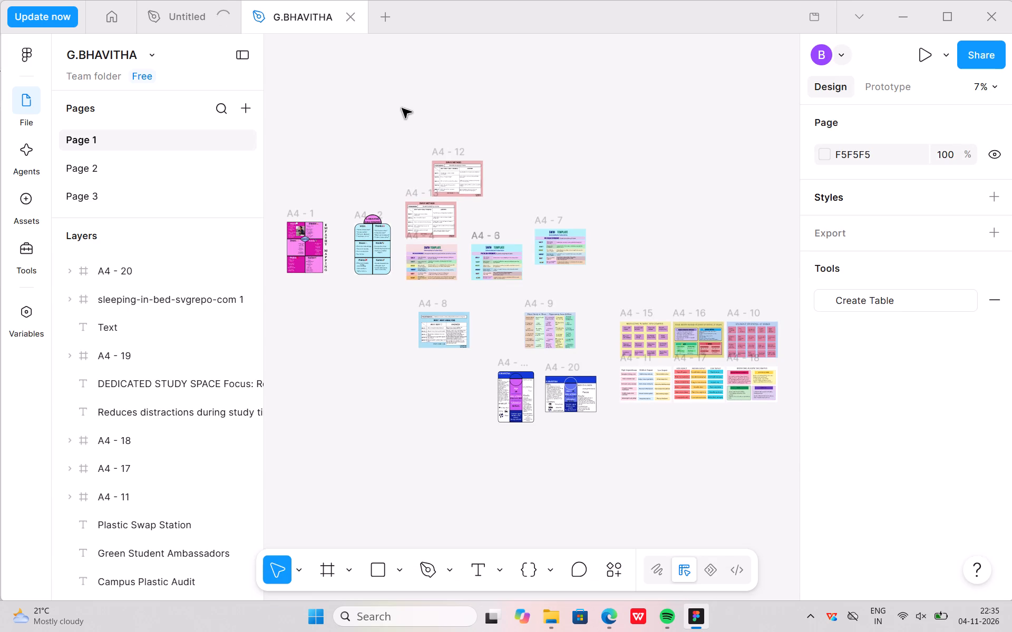
click(112, 163)
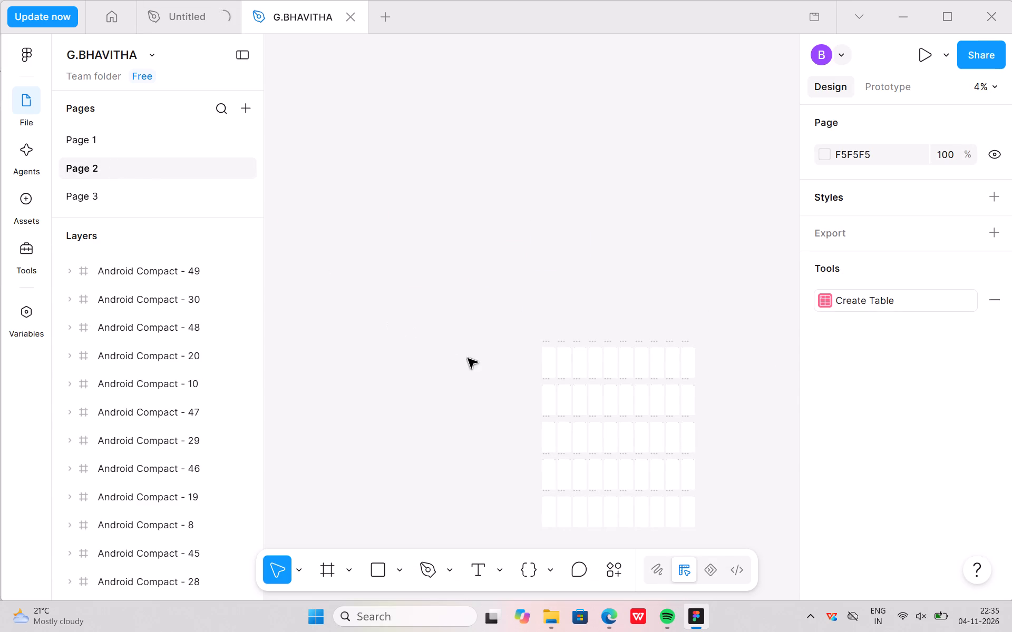
Paste the copied heading "1. Splash Inspired by Uber" and place it just below the status bar of the Android Compact - 1 frame.
scroll(470, 358, down, 1)
scroll(592, 282, up, 1)
scroll(572, 333, down, 1)
middle_click(571, 329)
scroll(574, 330, down, 1)
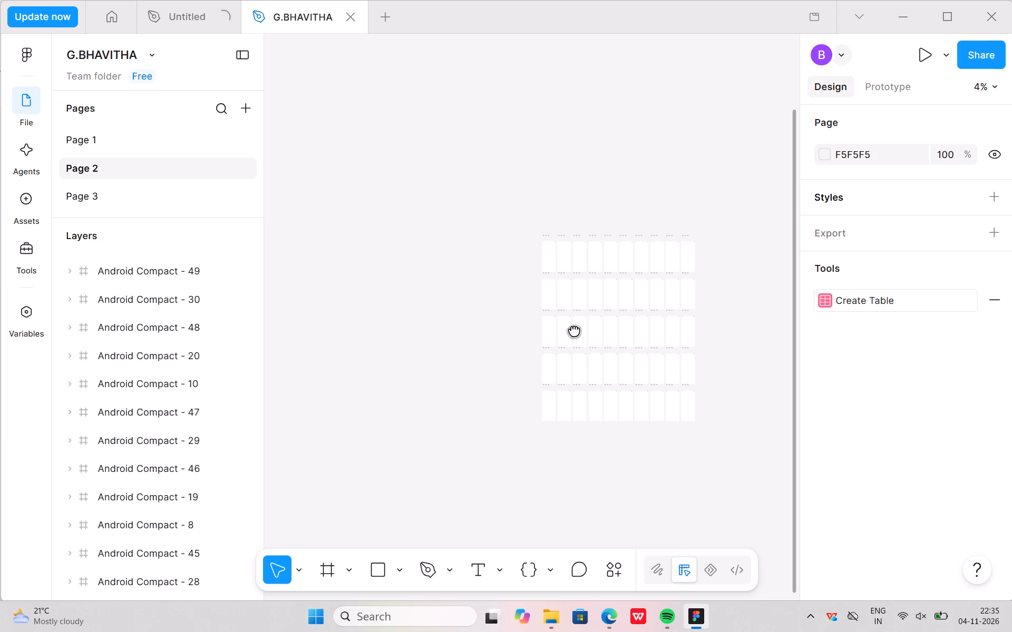
scroll(574, 330, down, 1)
ctrl+middle_drag(574, 331, 579, 326)
ctrl+scroll(574, 331, up, 3)
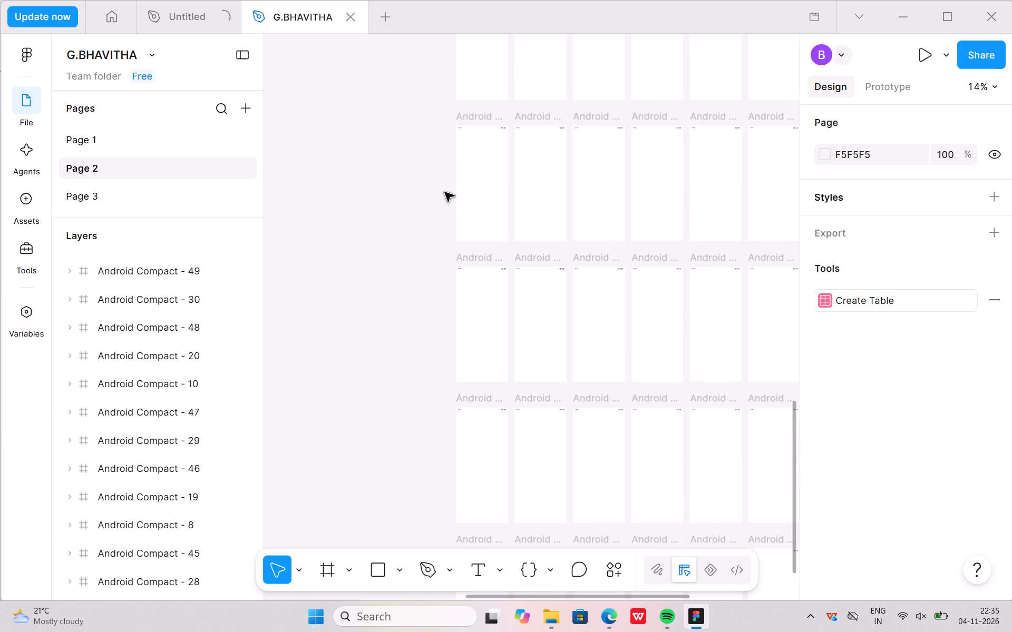
middle_drag(437, 191, 357, 381)
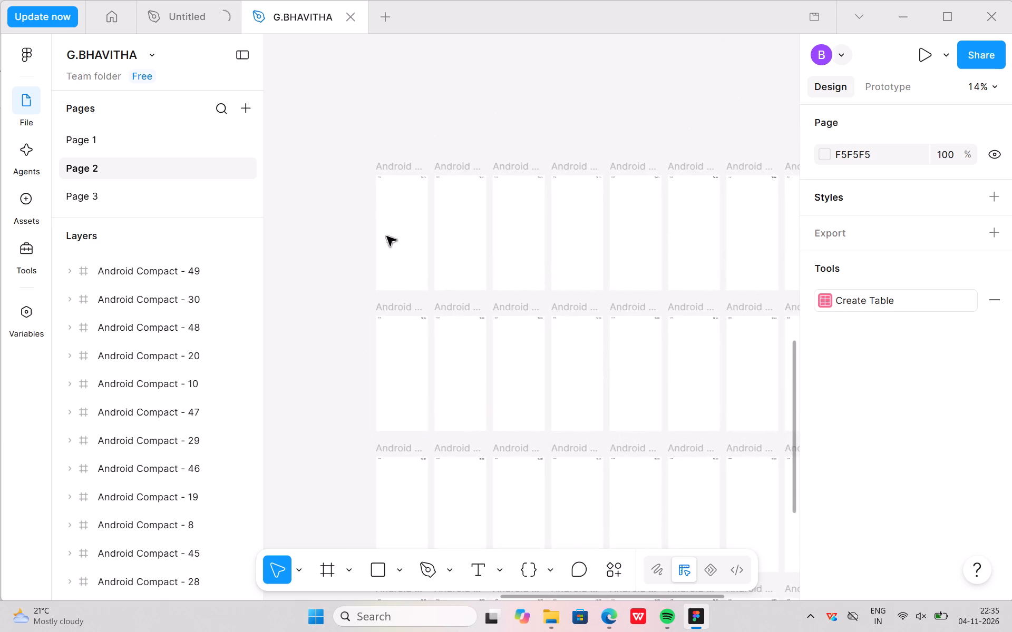
ctrl+scroll(354, 208, up, 1)
ctrl+middle_click(354, 208)
ctrl+scroll(355, 209, up, 2)
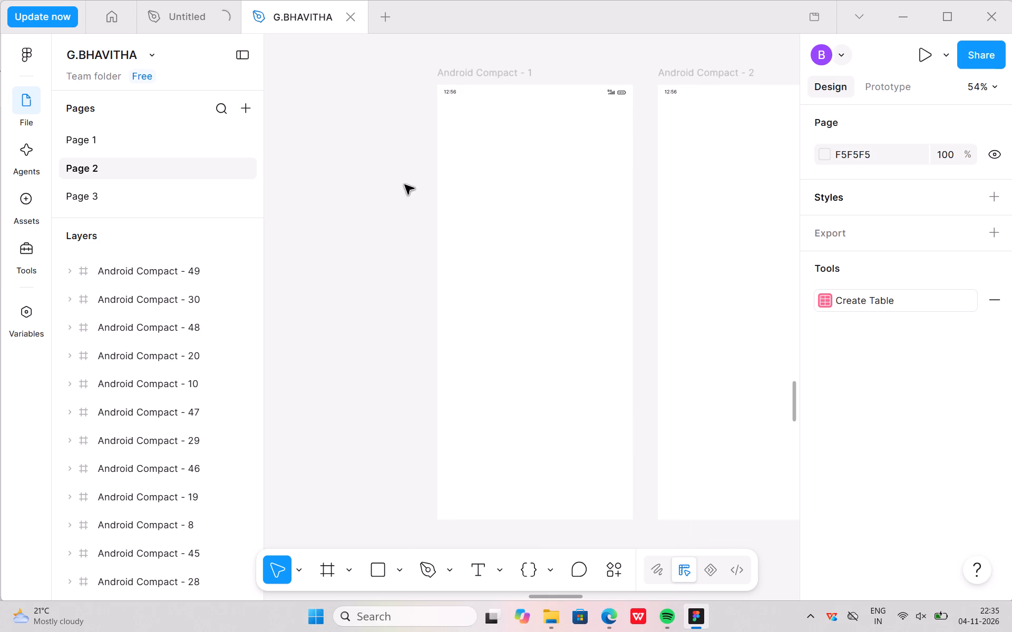
middle_drag(405, 182, 320, 342)
ctrl+scroll(319, 344, up, 1)
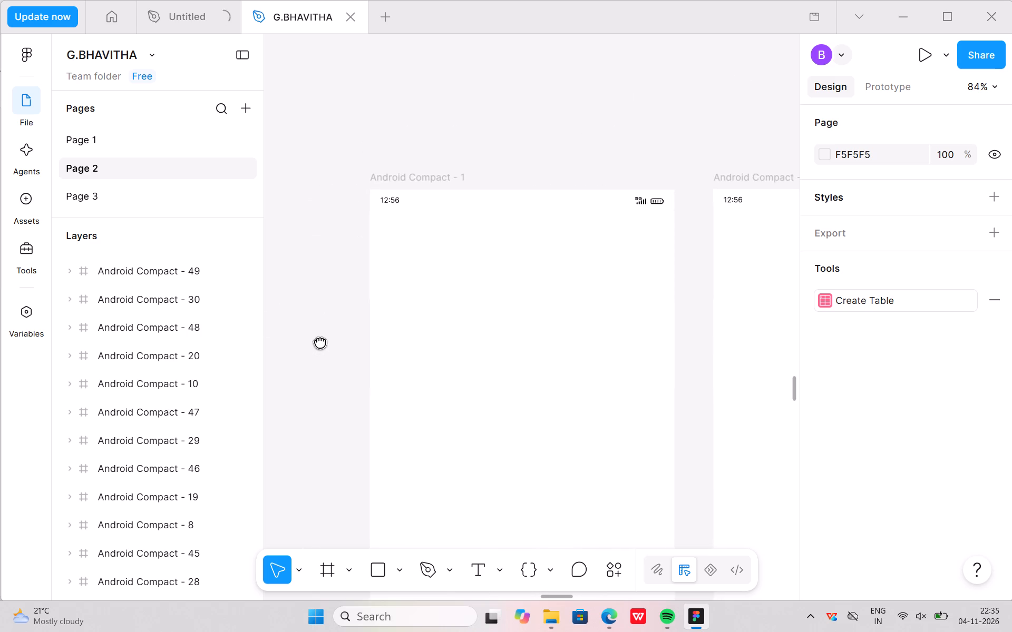
middle_drag(320, 342, 323, 333)
ctrl+scroll(320, 340, up, 1)
scroll(330, 330, down, 1)
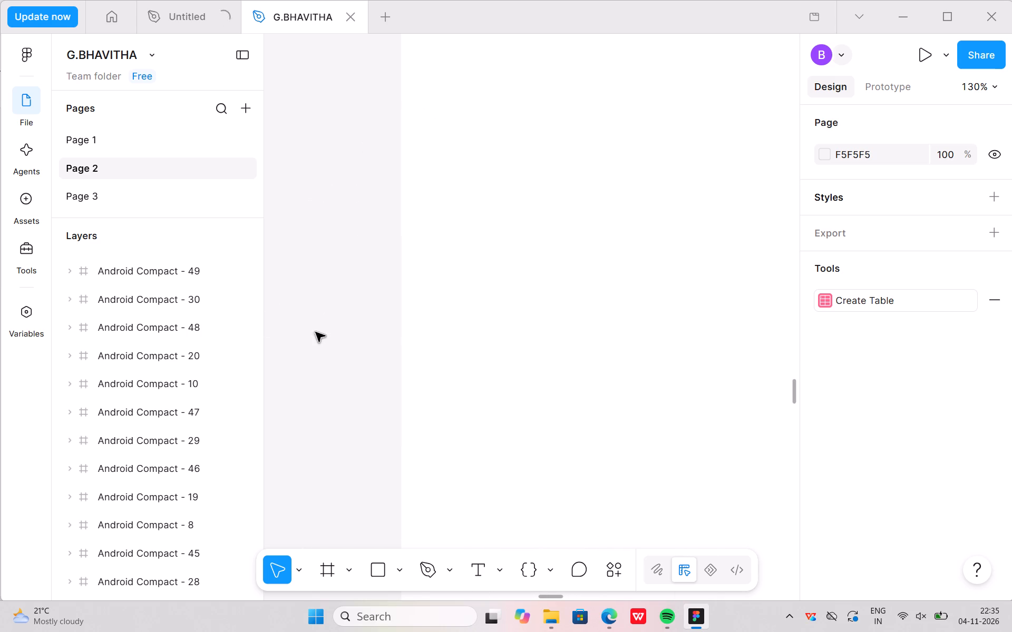
middle_drag(314, 333, 309, 332)
ctrl+scroll(314, 333, up, 2)
ctrl+scroll(314, 334, down, 4)
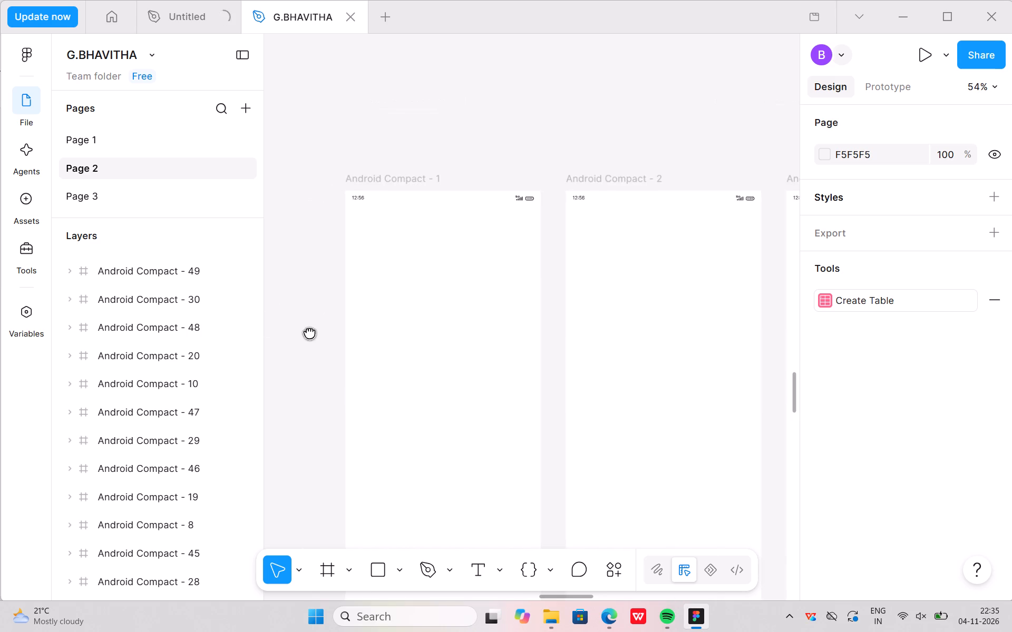
middle_drag(309, 332, 285, 350)
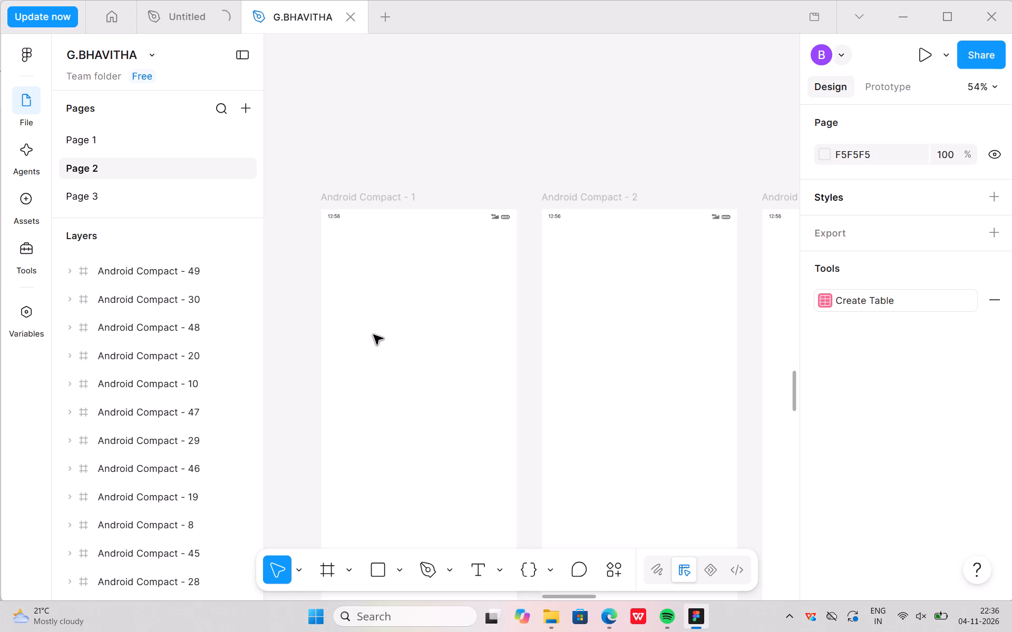
ctrl+scroll(373, 335, up, 2)
ctrl+middle_drag(375, 335, 387, 337)
ctrl+scroll(378, 337, down, 1)
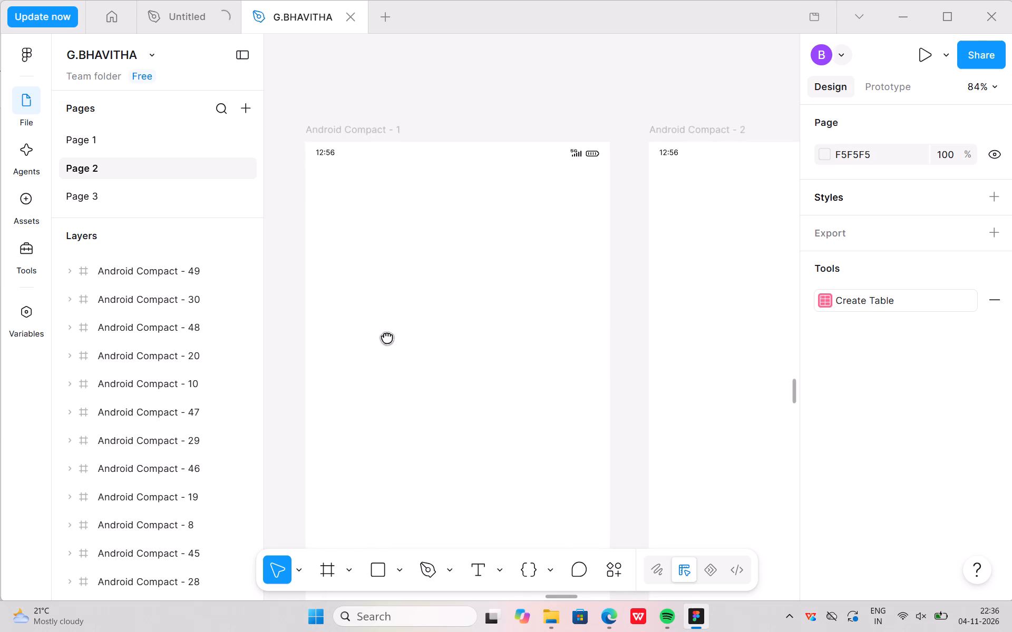
ctrl+middle_drag(387, 337, 417, 292)
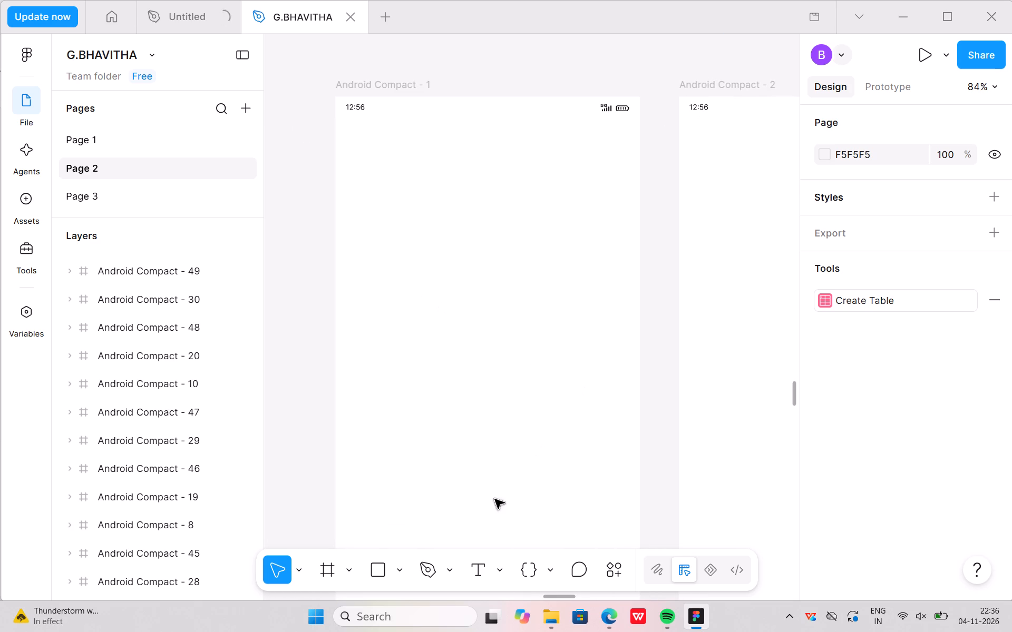
right_click(397, 157)
drag(458, 135, 463, 137)
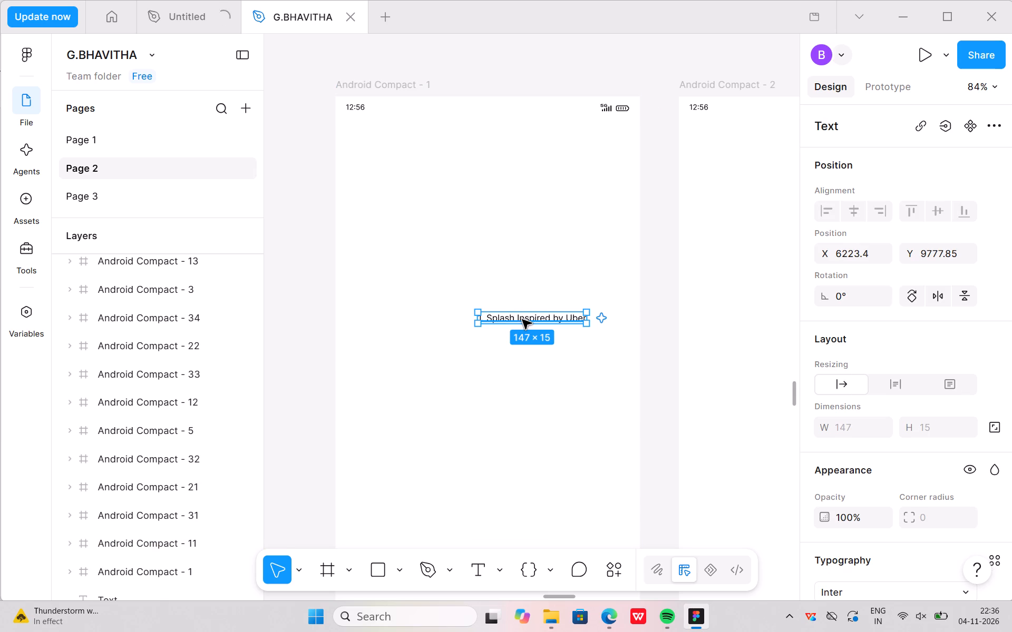
drag(522, 320, 384, 139)
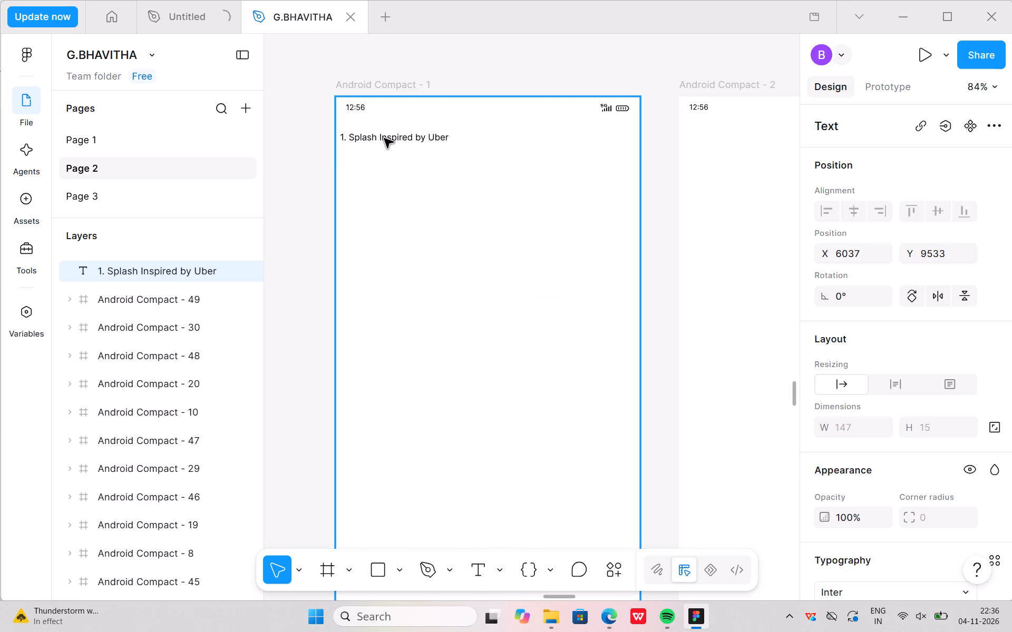
drag(384, 139, 391, 131)
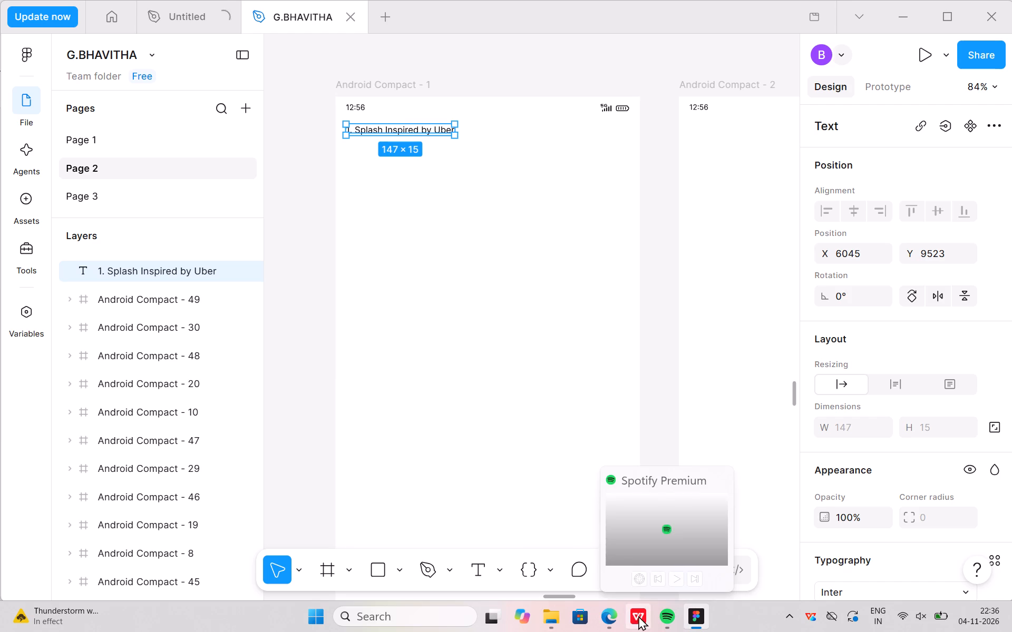
Switch to the PDF in Microsoft Edge, review the onboarding wireframes including Splash, and return to Figma.
click(612, 579)
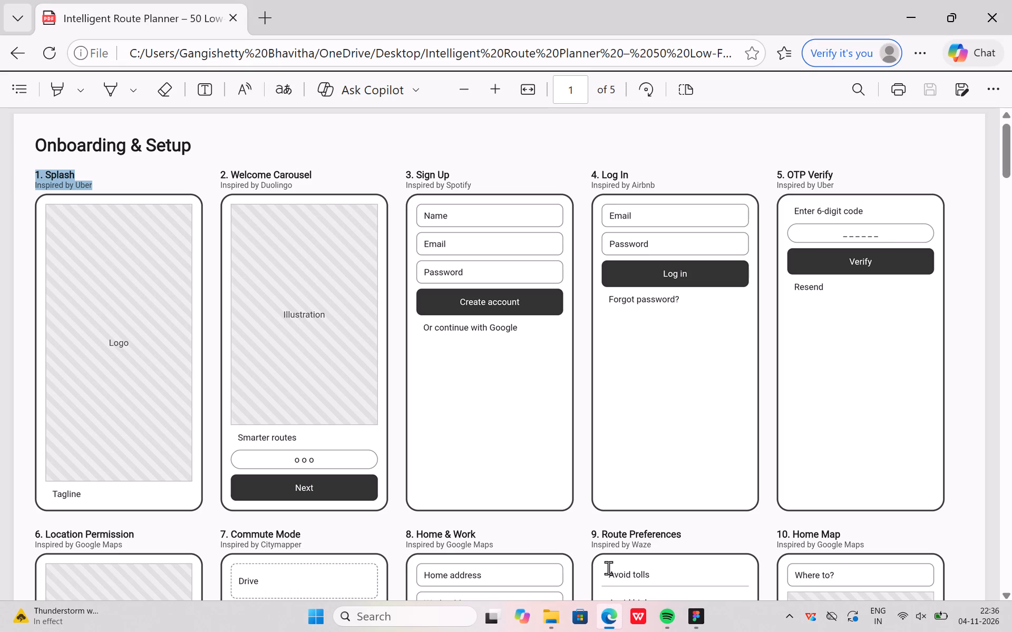
click(183, 166)
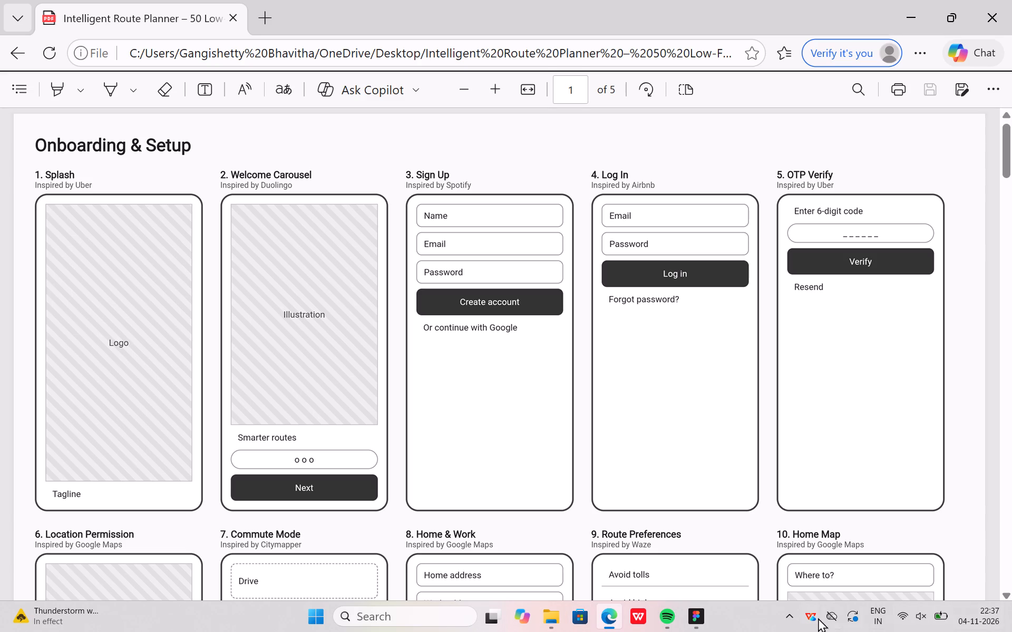
drag(699, 545, 704, 546)
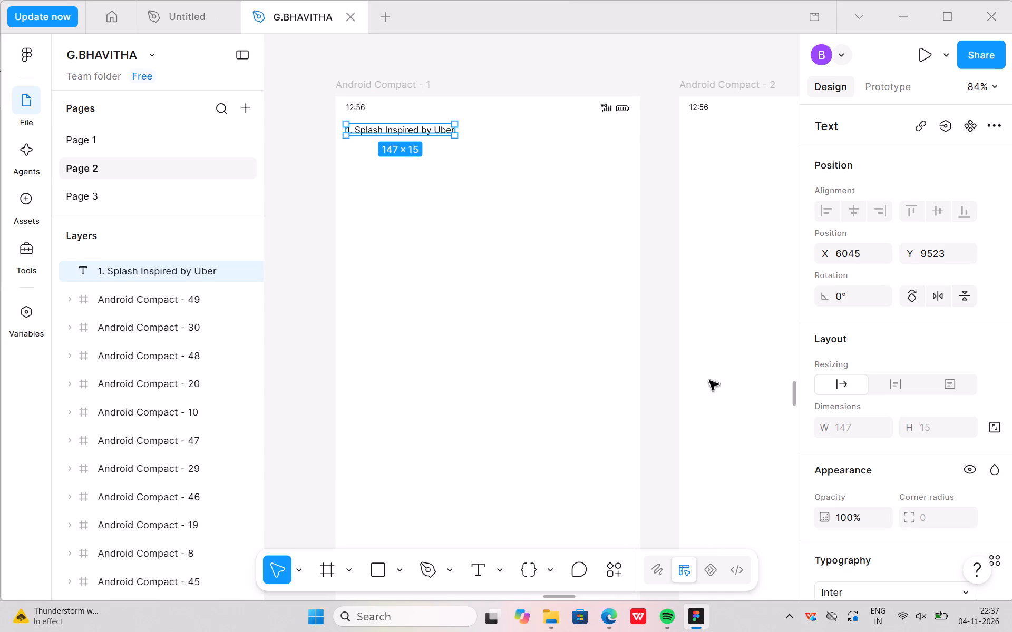
Move the "1. Splash Inspired by Uber" heading above the Android Compact - 1 frame, directly beside its name label.
click(445, 160)
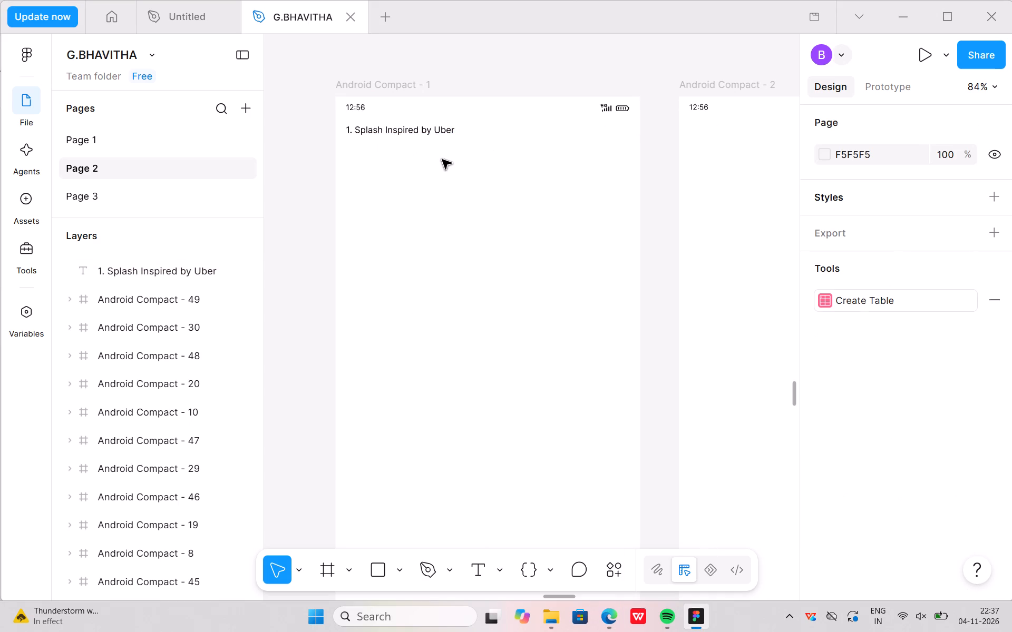
click(410, 129)
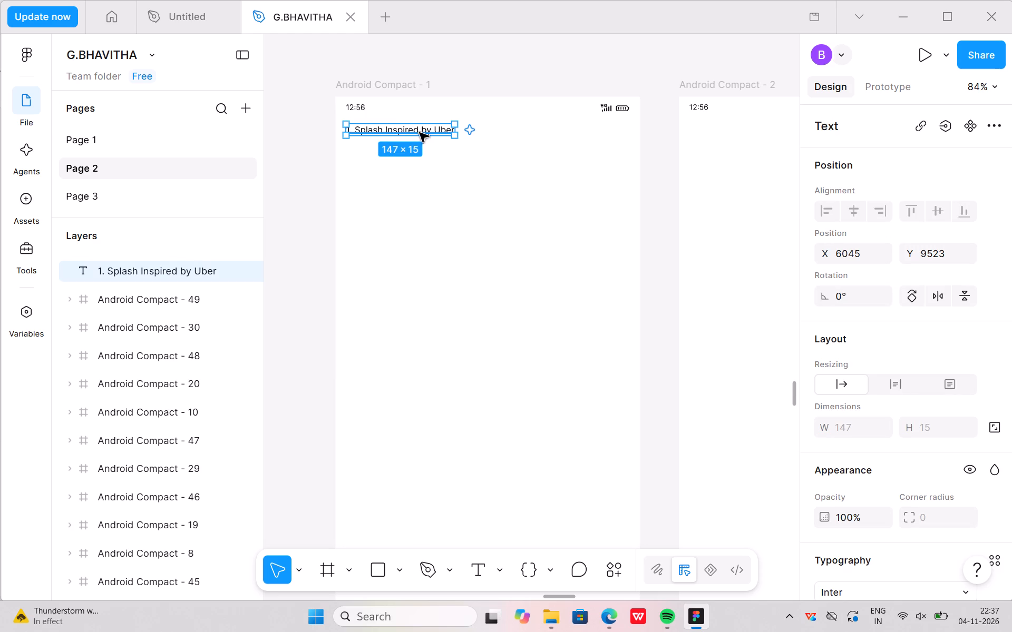
drag(419, 129, 507, 86)
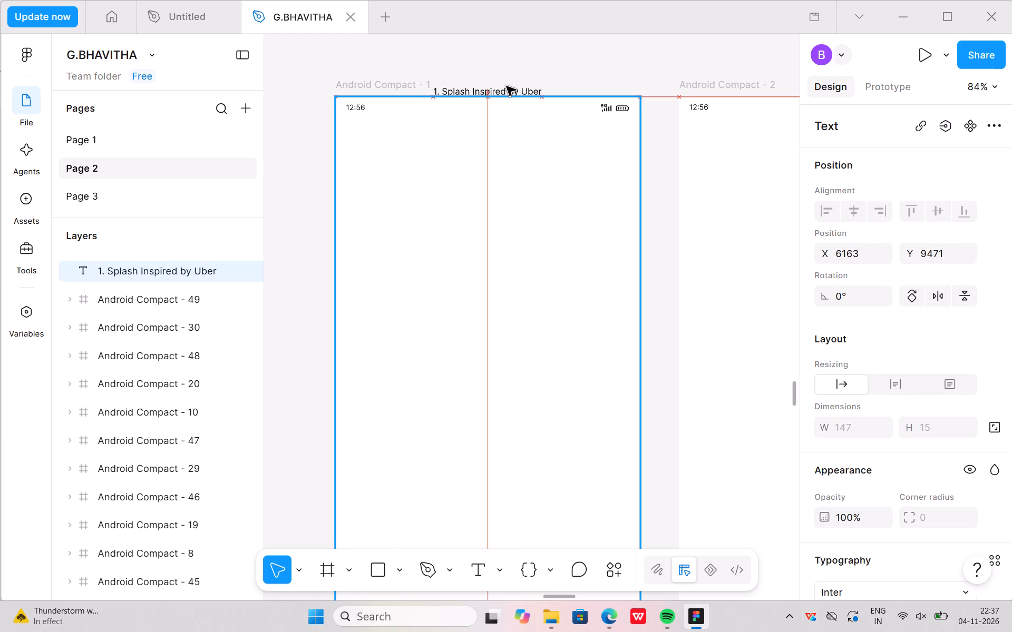
drag(507, 86, 512, 82)
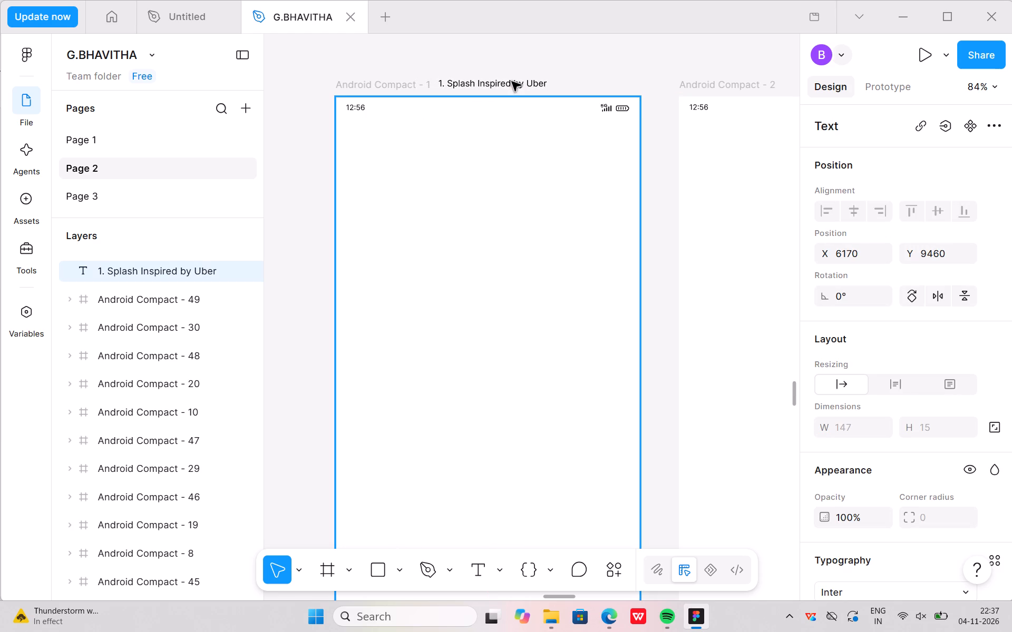
drag(512, 82, 509, 83)
click(489, 159)
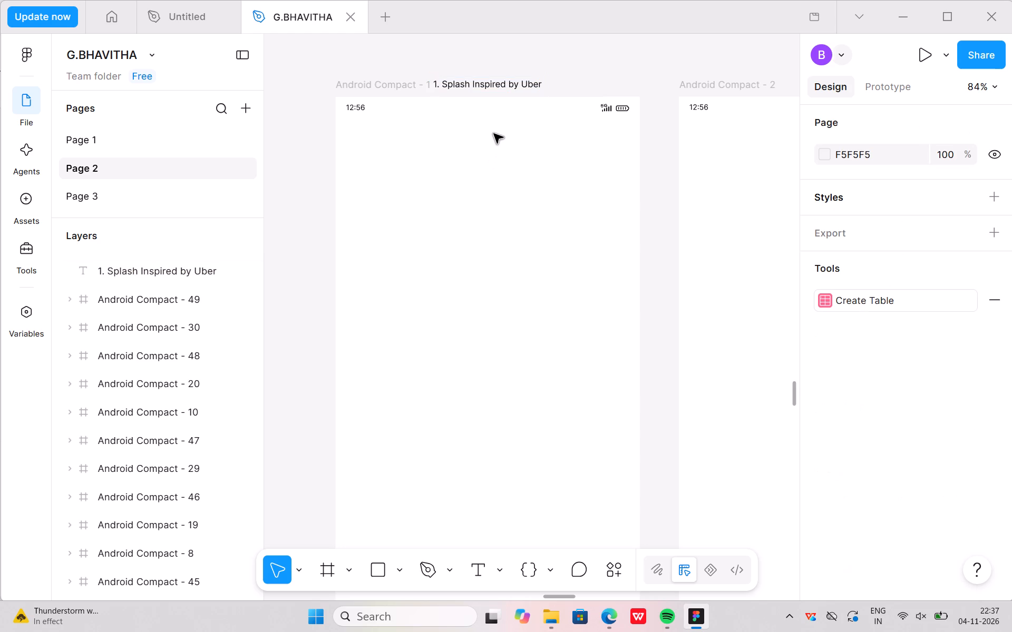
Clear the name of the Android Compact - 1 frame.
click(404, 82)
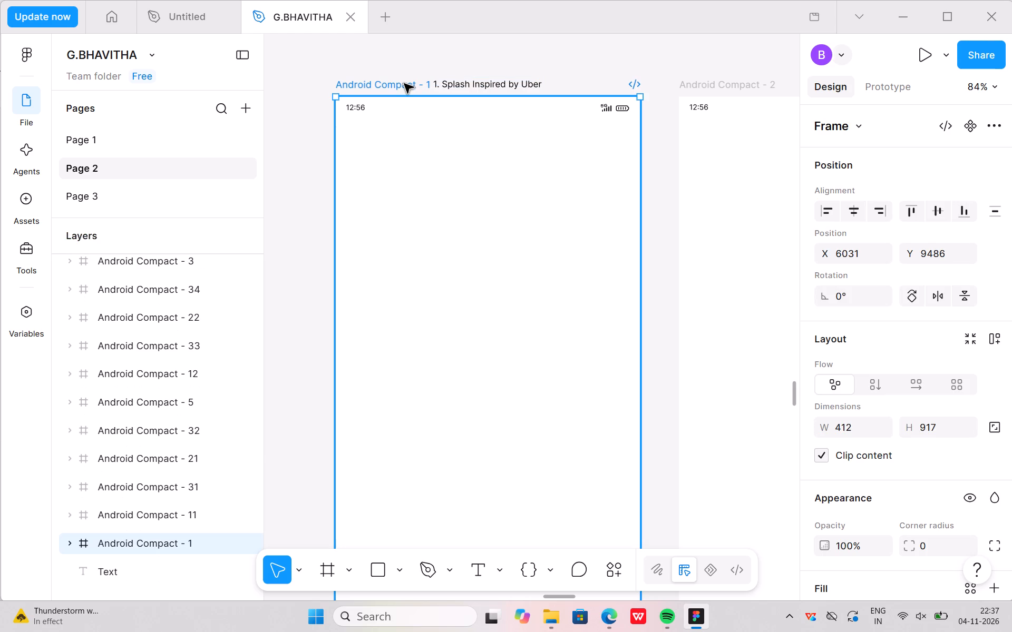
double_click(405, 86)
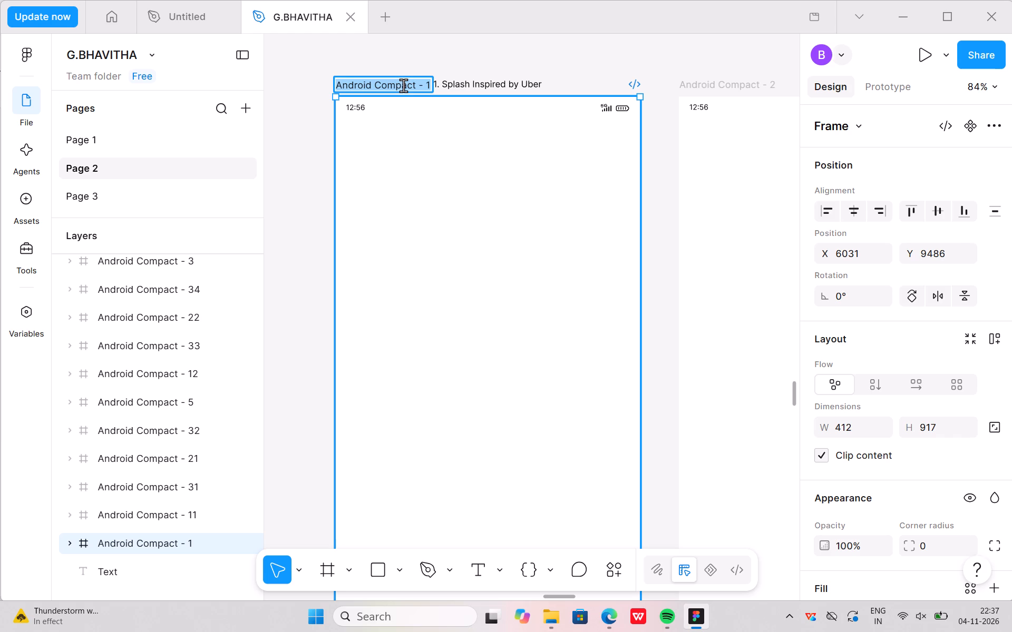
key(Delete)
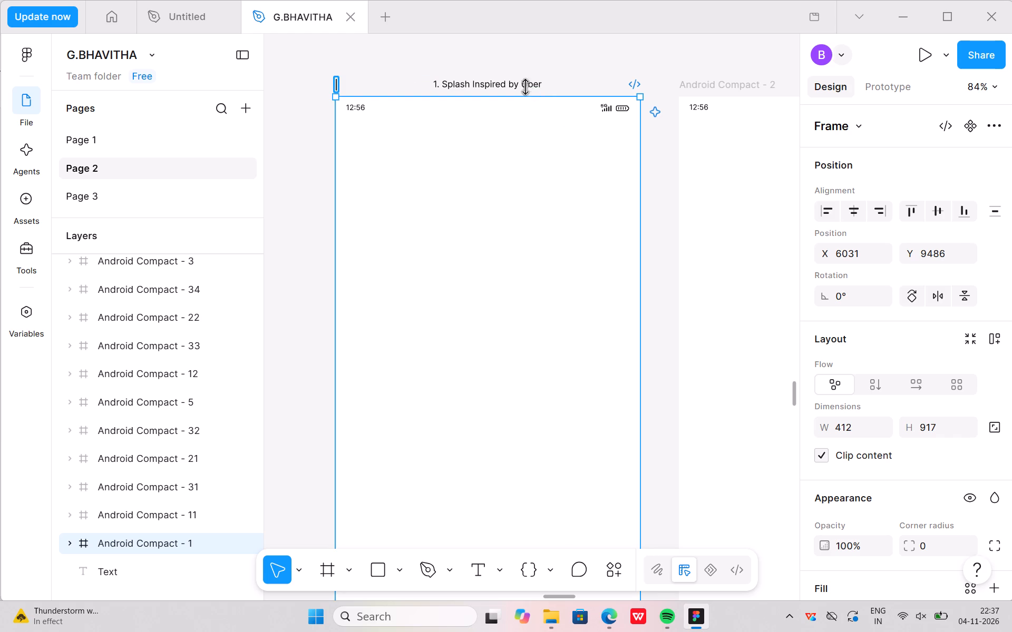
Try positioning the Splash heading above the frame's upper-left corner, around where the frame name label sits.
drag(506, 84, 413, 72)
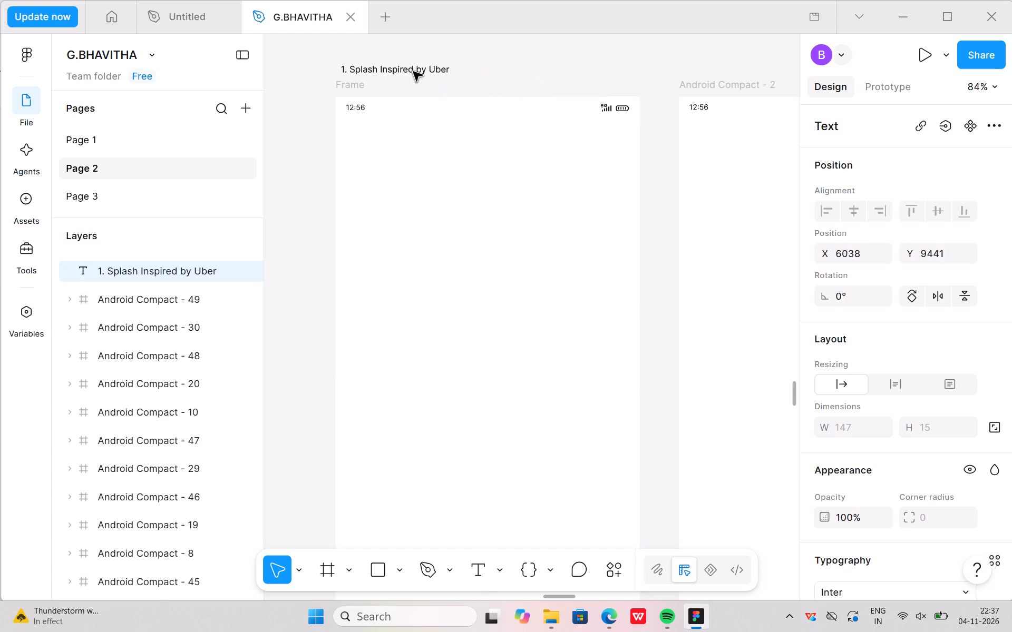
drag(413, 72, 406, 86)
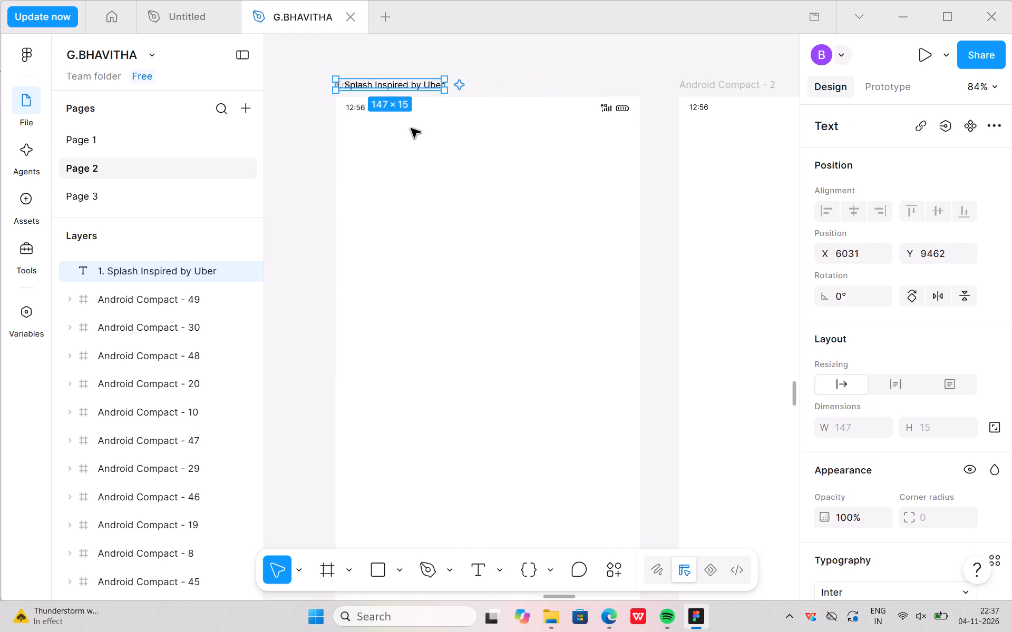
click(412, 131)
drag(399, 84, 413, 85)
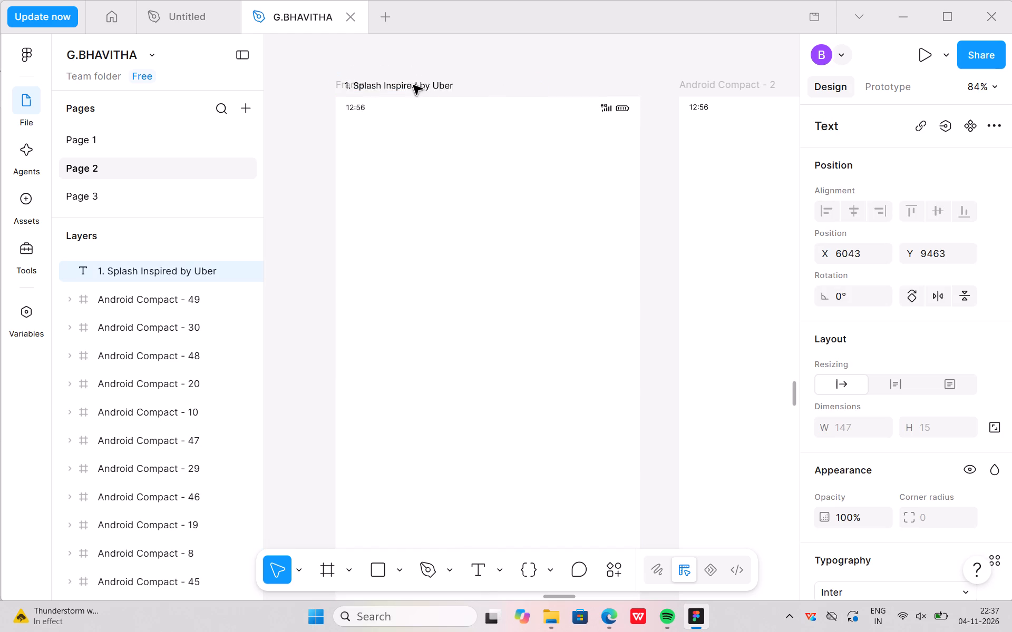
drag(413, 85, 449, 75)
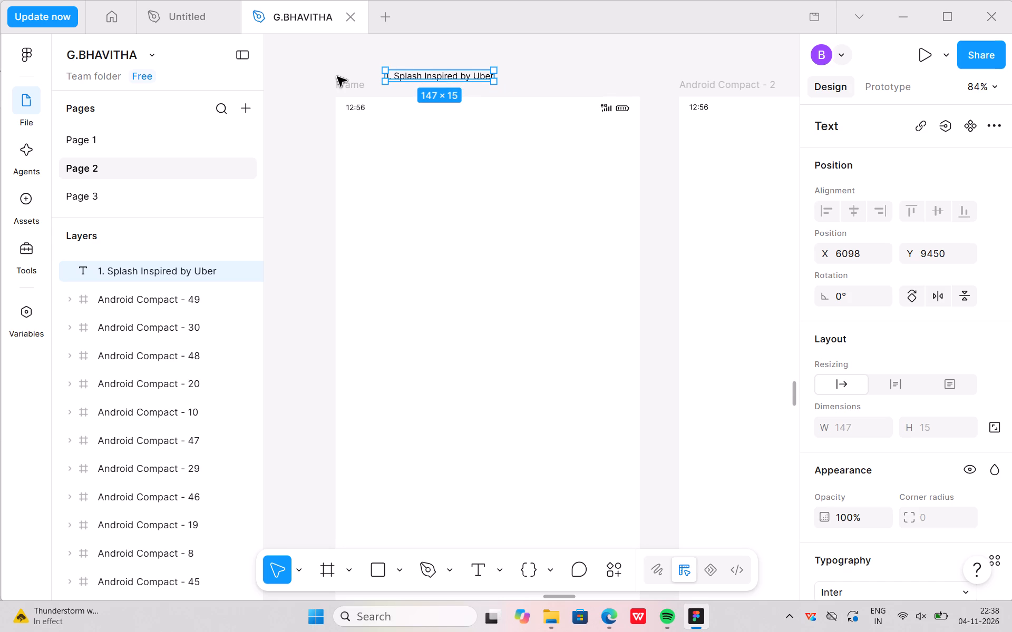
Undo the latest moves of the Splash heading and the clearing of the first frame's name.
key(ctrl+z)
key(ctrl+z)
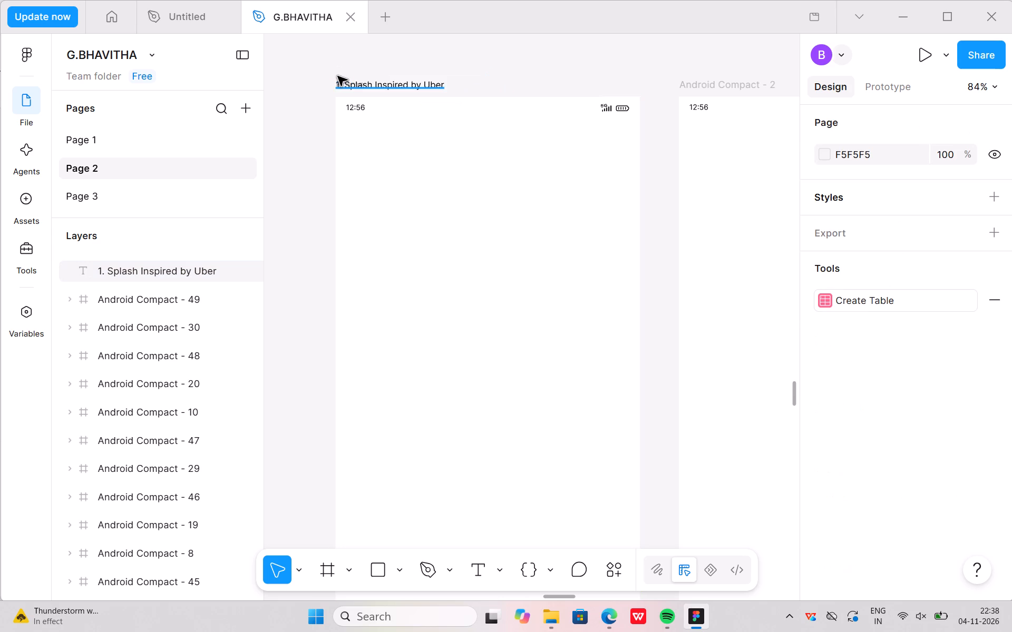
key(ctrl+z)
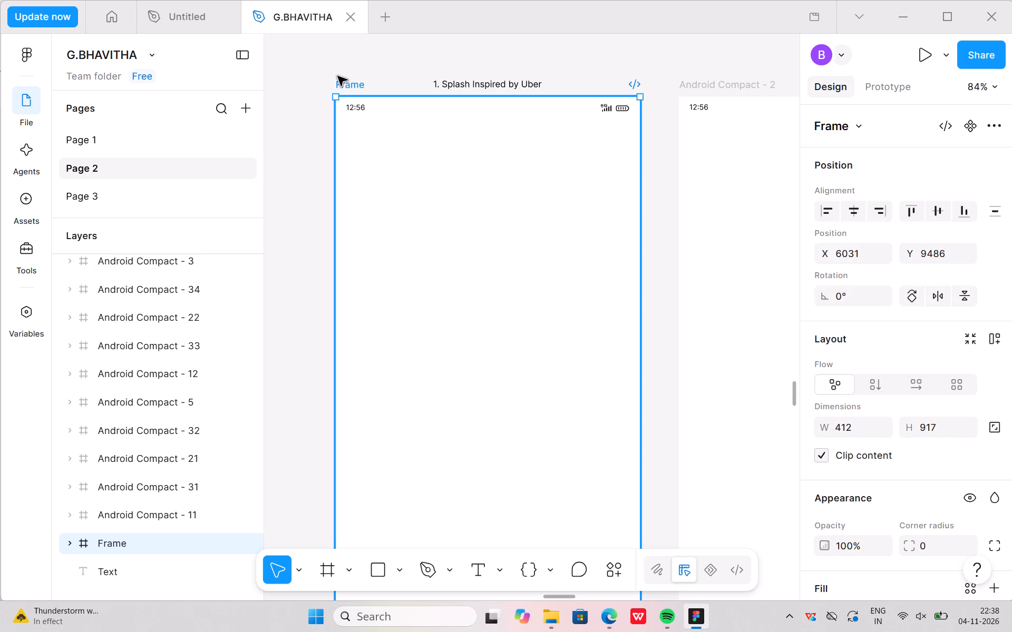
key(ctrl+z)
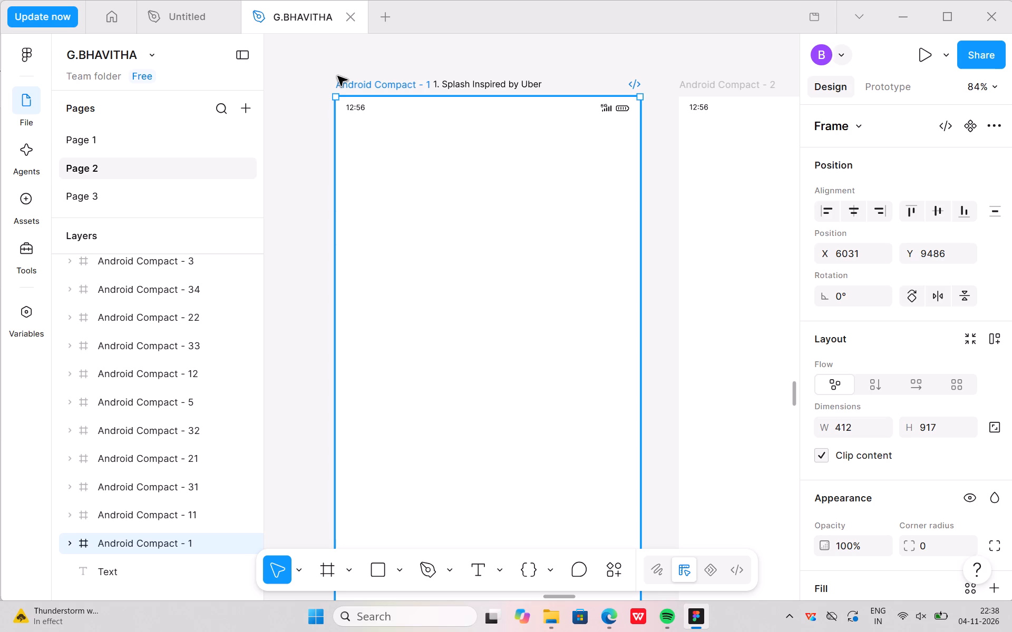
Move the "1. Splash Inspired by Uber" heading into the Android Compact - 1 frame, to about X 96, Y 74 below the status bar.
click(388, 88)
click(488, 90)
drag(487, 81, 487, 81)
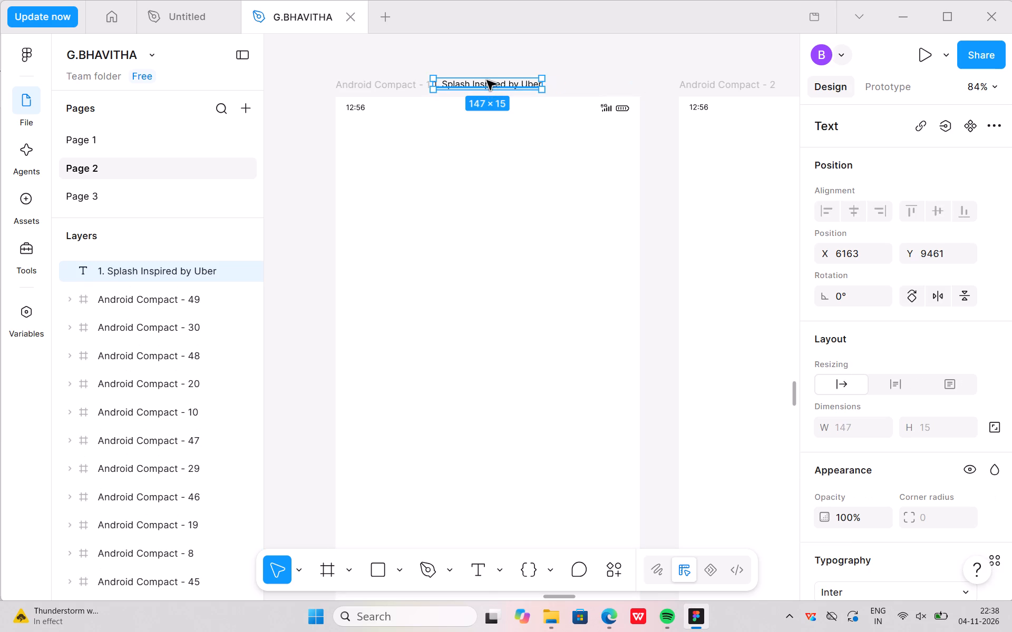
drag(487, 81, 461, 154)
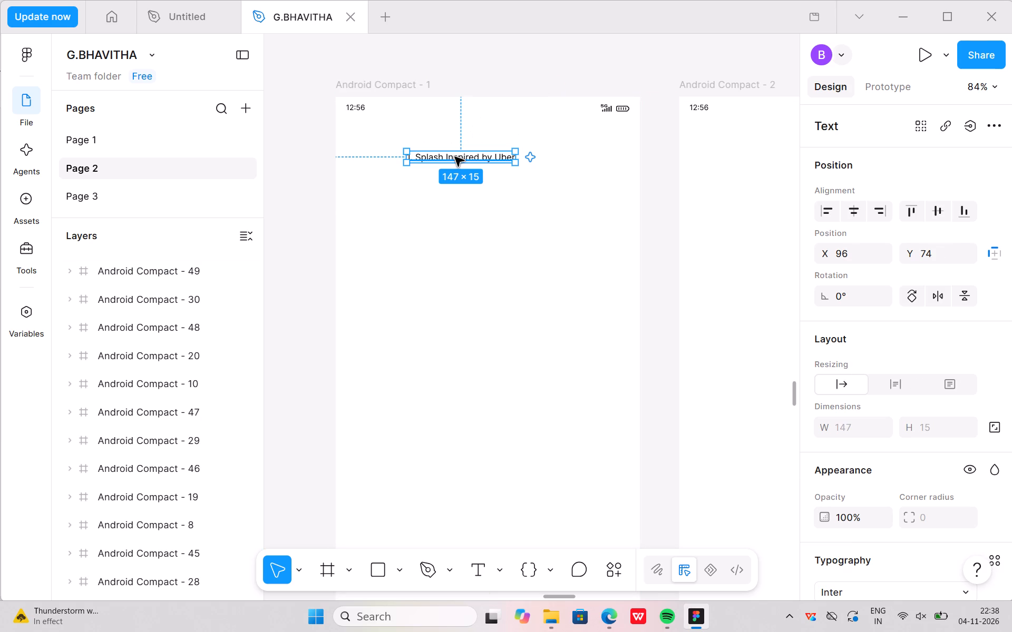
Copy the Splash heading and rename the Android Compact - 1 frame as "1. Splash Inspired by Uber".
key(ctrl+c)
double_click(412, 86)
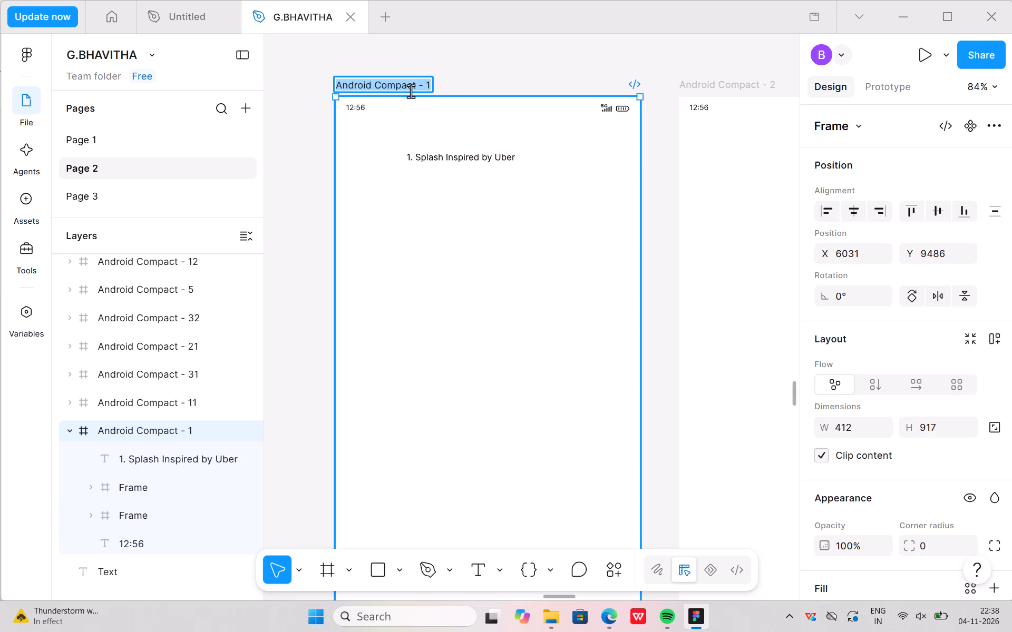
key(BackSpace)
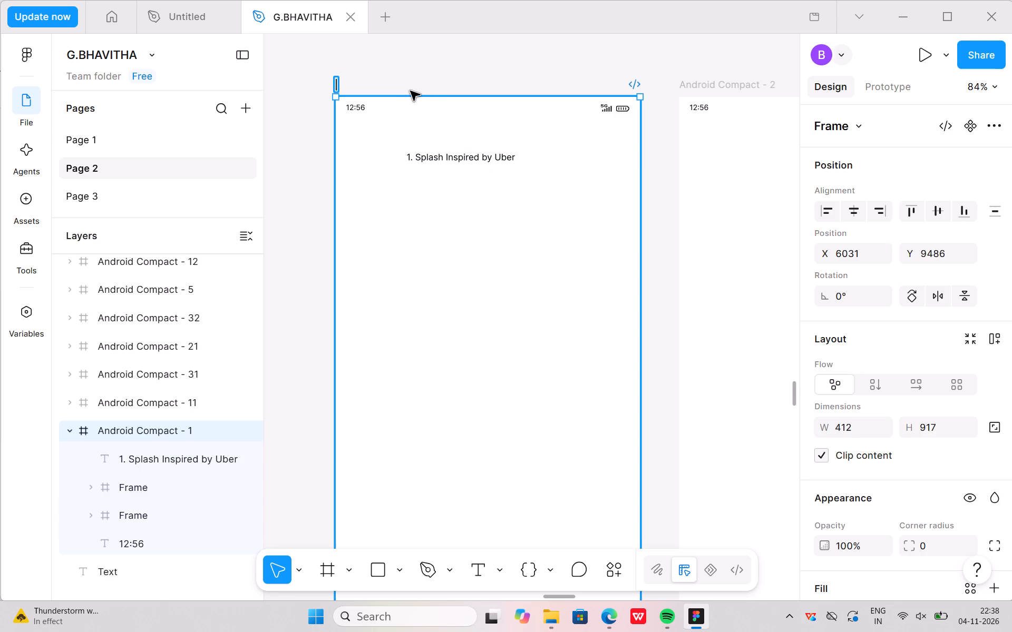
key(ctrl+v)
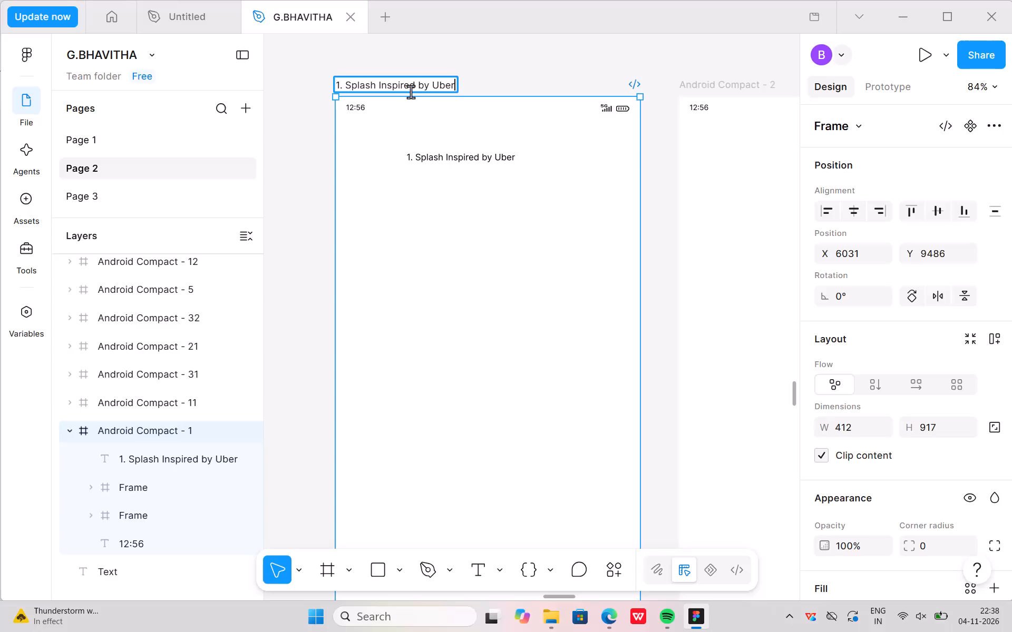
Delete the "1. Splash Inspired by Uber" heading text inside the first frame.
click(494, 155)
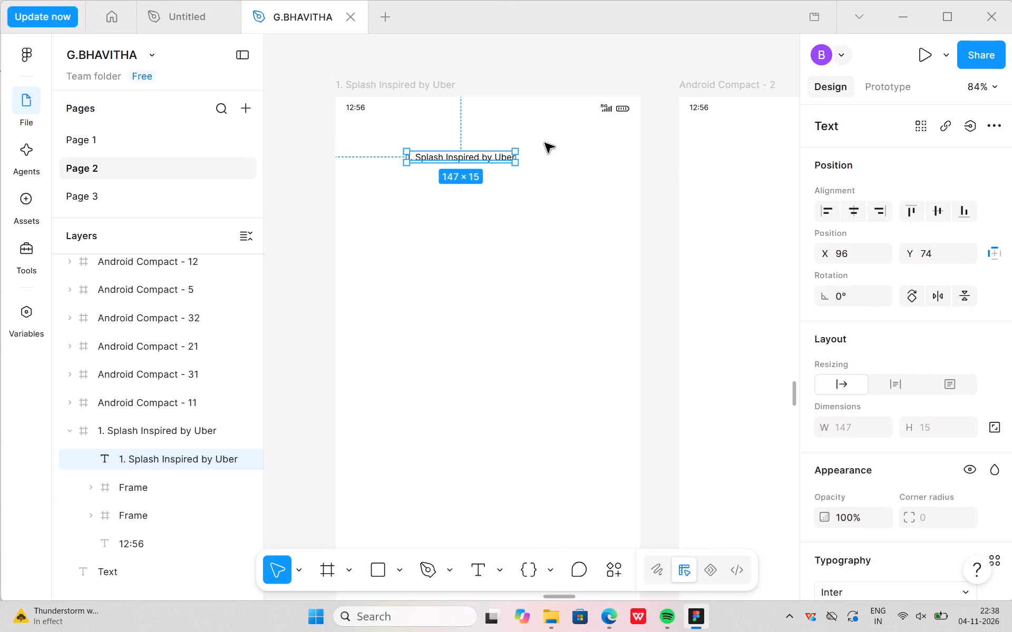
key(BackSpace)
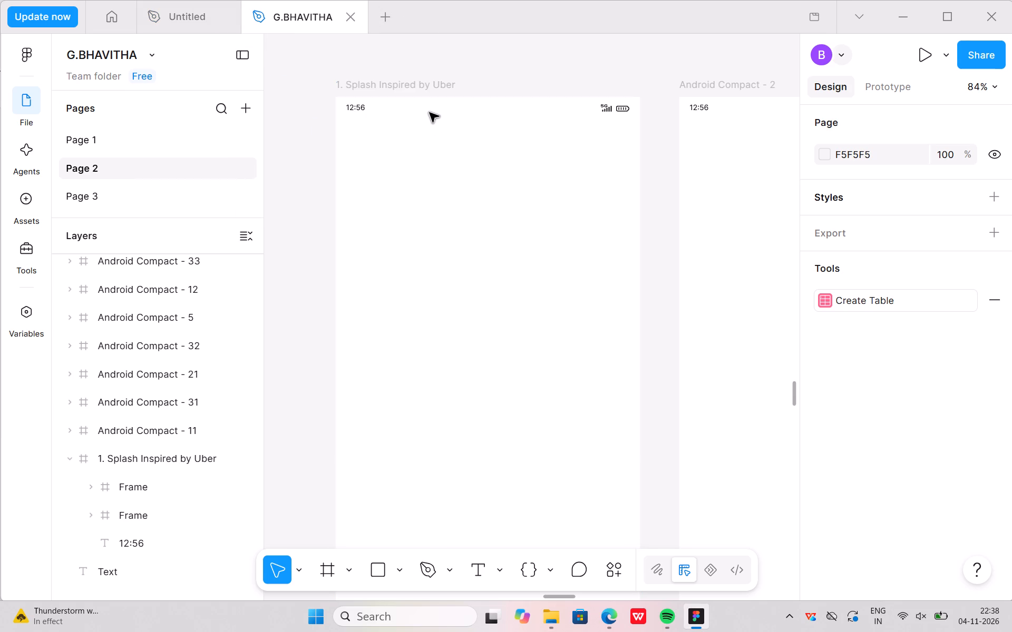
click(420, 84)
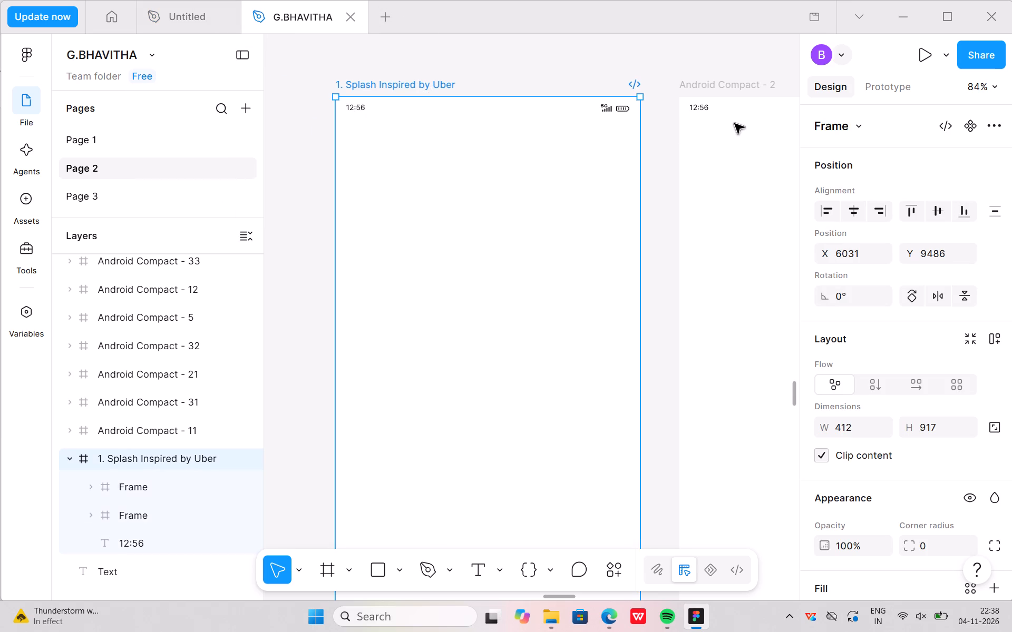
Rename the Android Compact - 2 frame with the copied name "1. Splash Inspired by Uber".
double_click(736, 84)
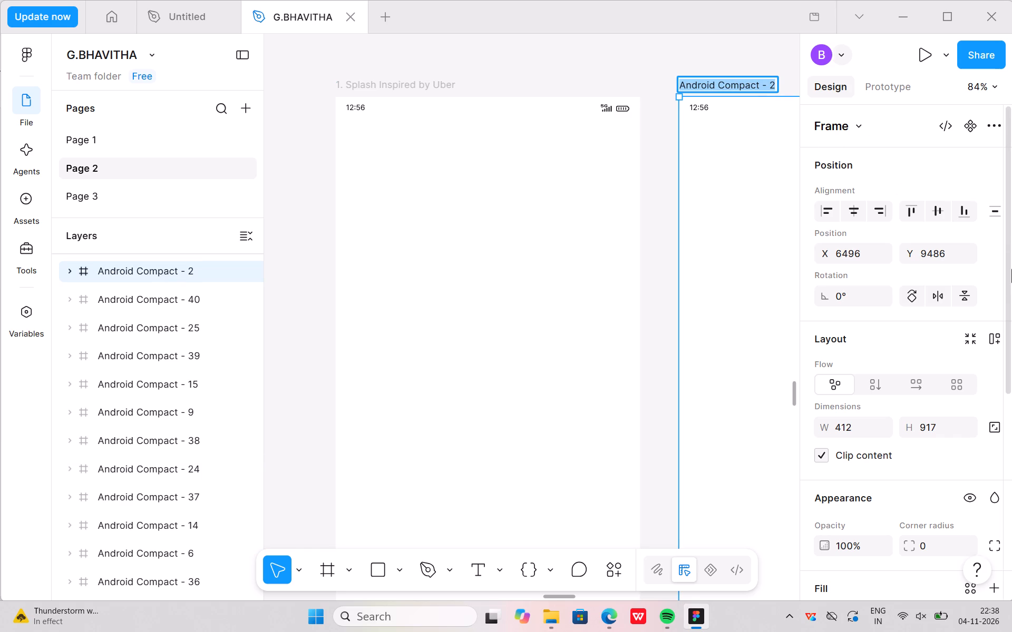
key(BackSpace)
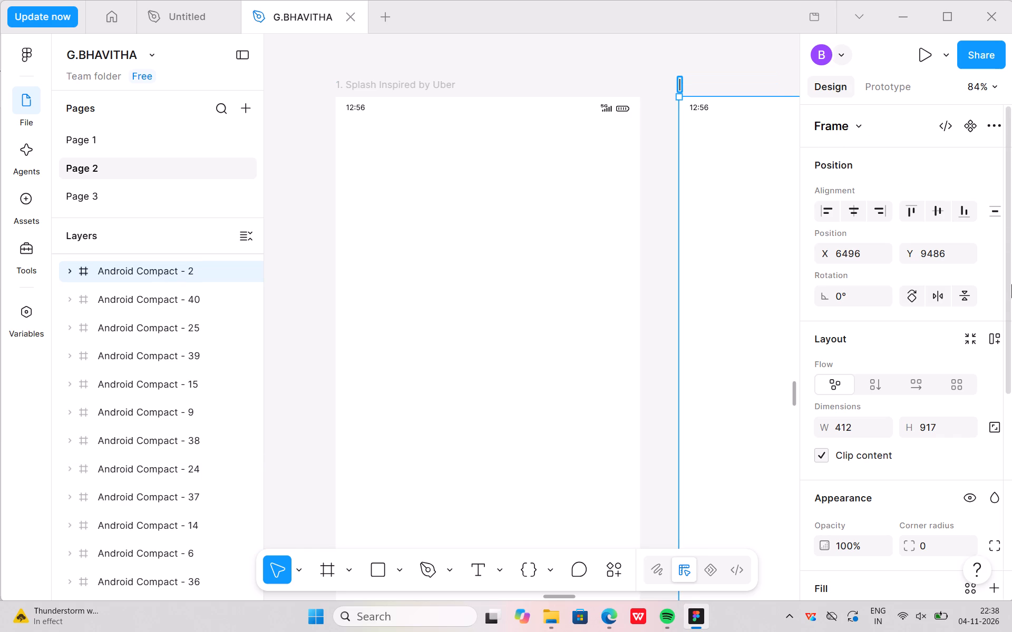
key(ctrl+v)
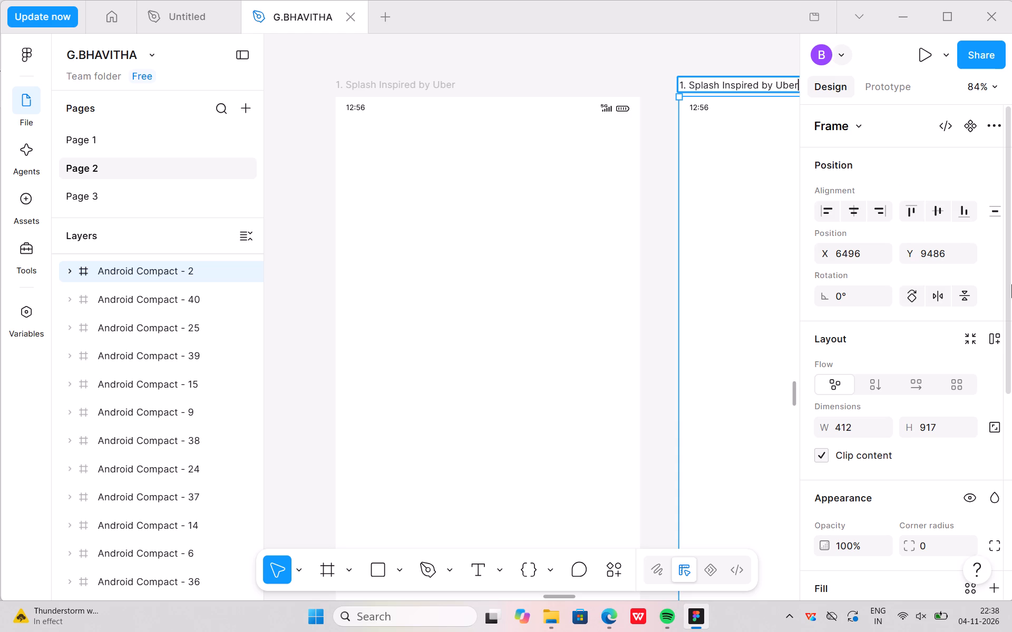
scroll(695, 223, up, 1)
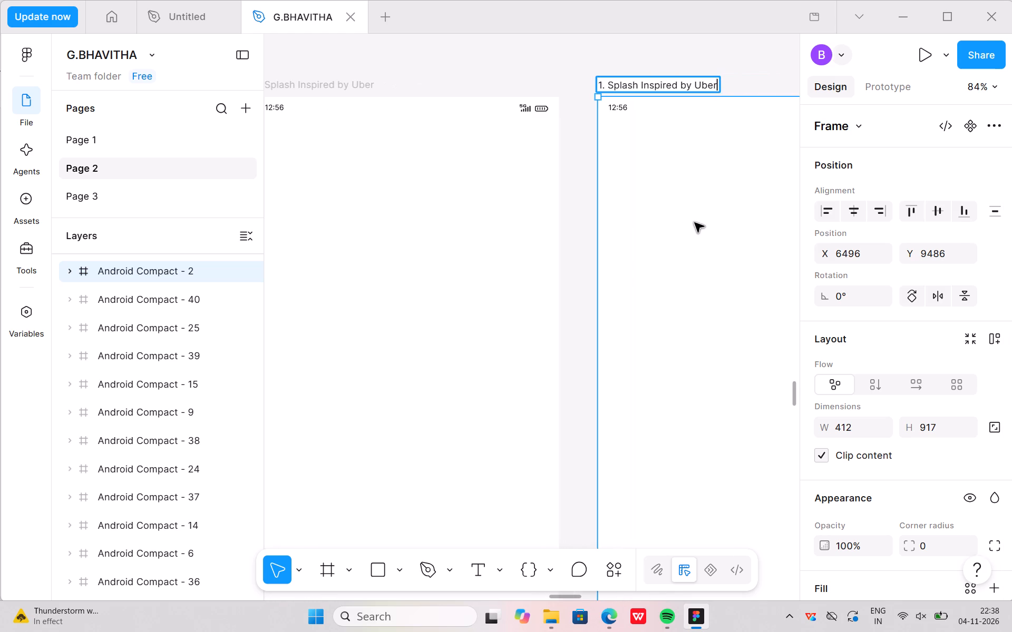
scroll(695, 223, up, 1)
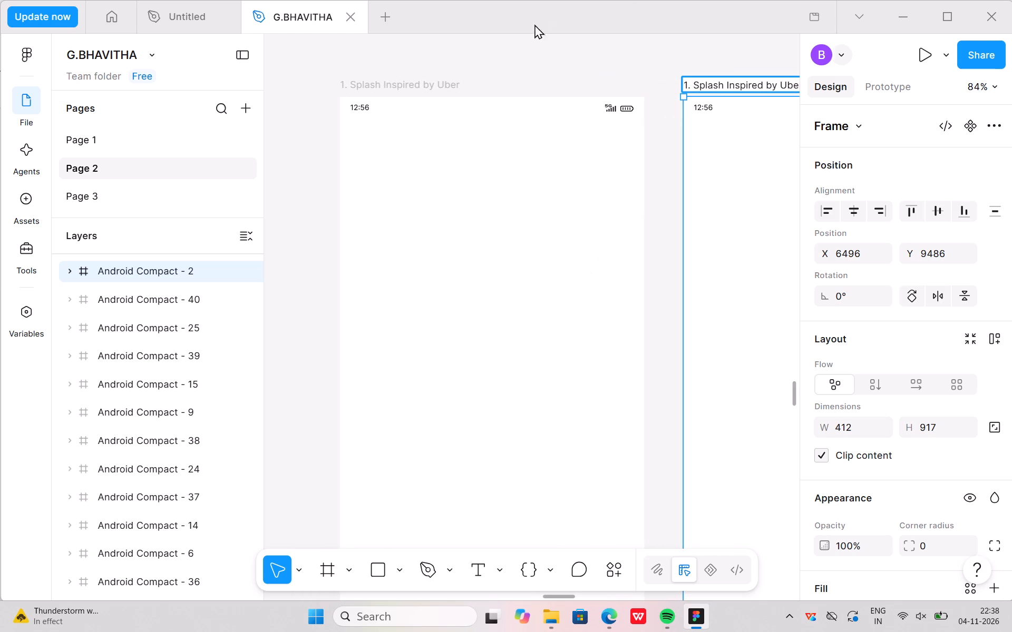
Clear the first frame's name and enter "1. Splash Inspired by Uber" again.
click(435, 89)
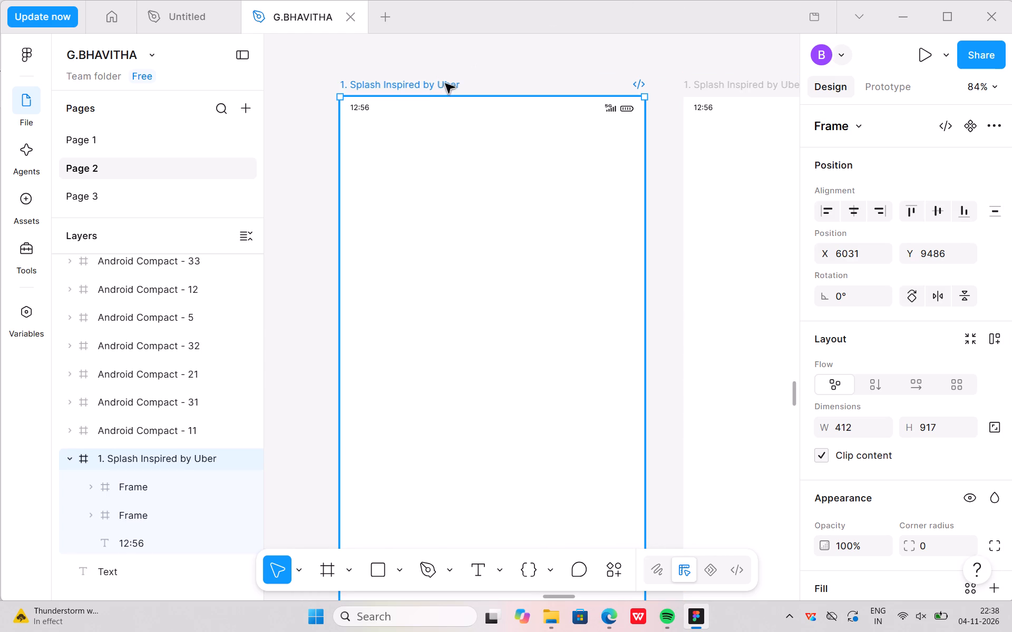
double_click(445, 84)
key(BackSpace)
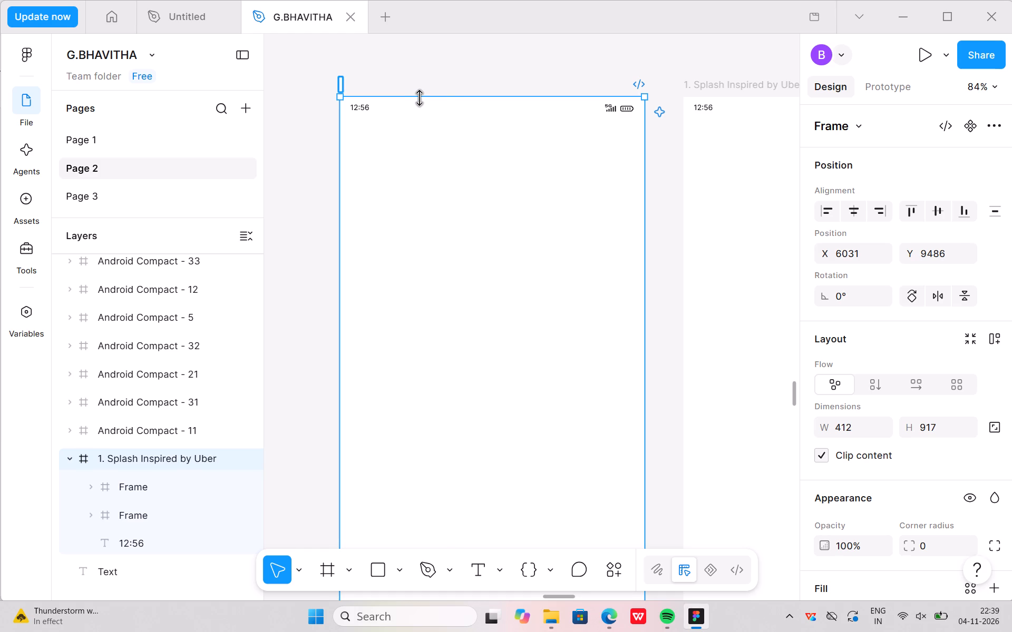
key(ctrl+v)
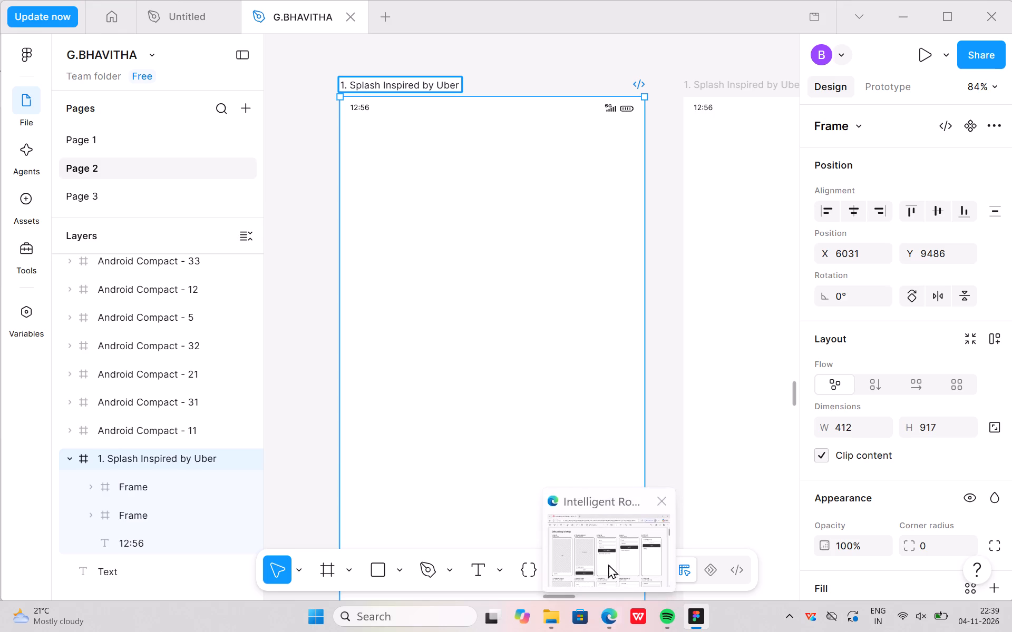
Switch to the wireframe PDF in Edge and copy the "Tagline" text from the 1. Splash wireframe.
click(609, 557)
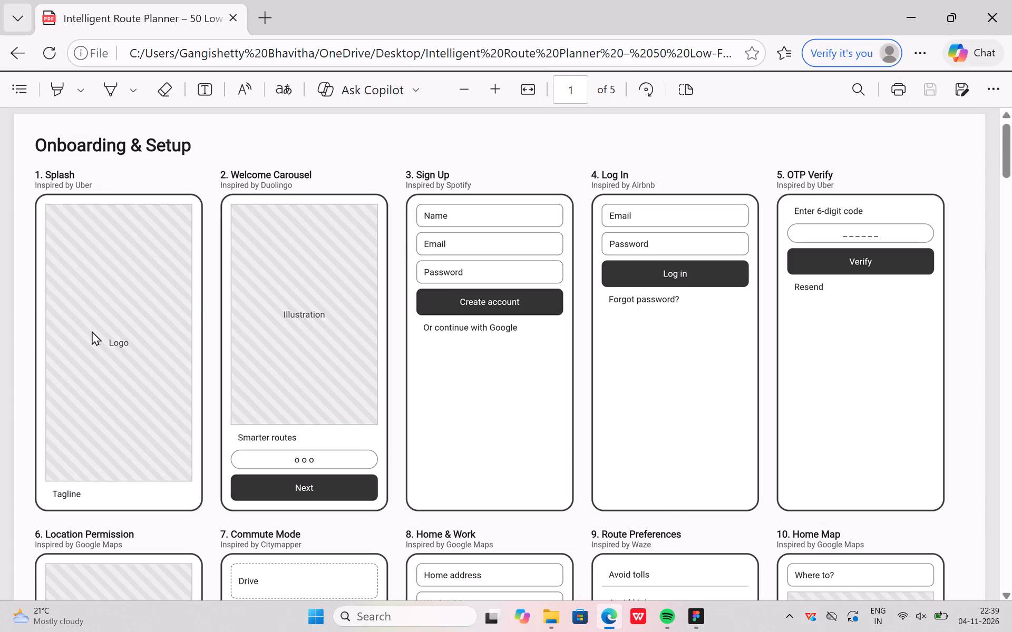
drag(92, 331, 139, 355)
drag(90, 333, 137, 355)
drag(48, 496, 89, 501)
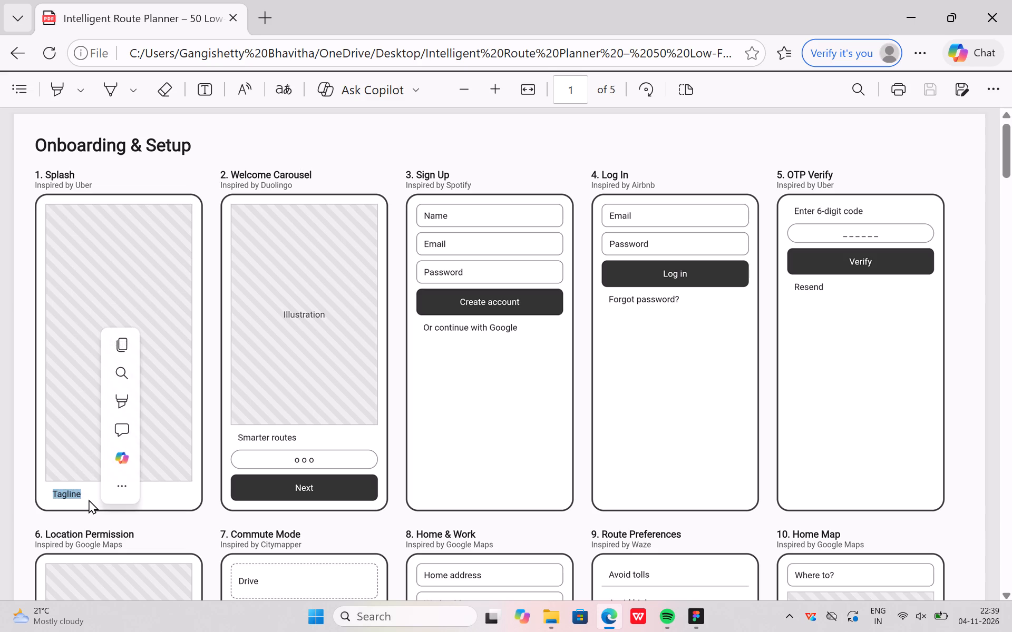
key(ctrl+c)
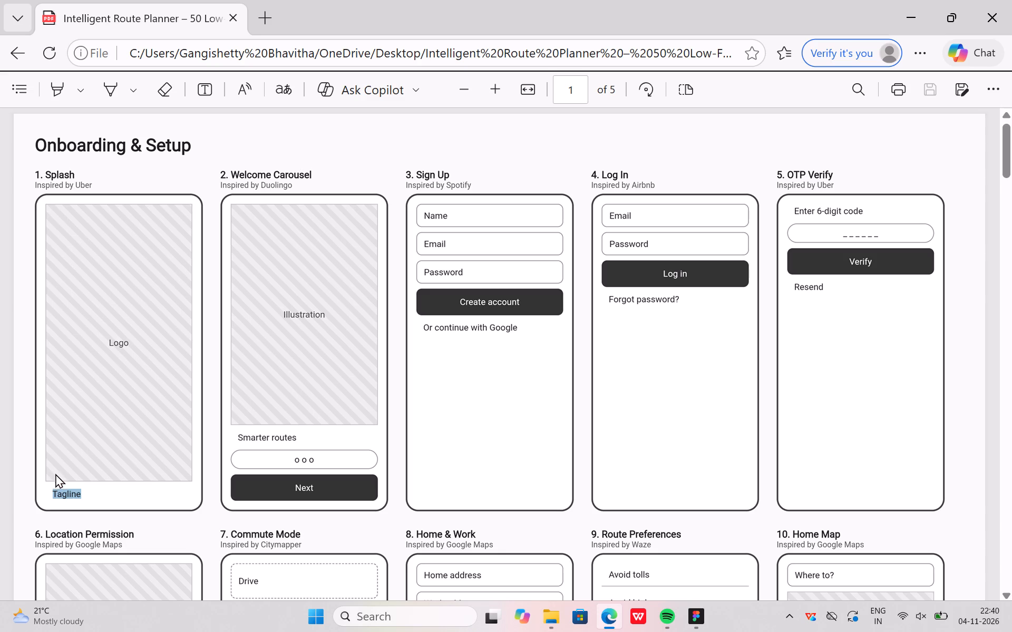
key(ctrl+c)
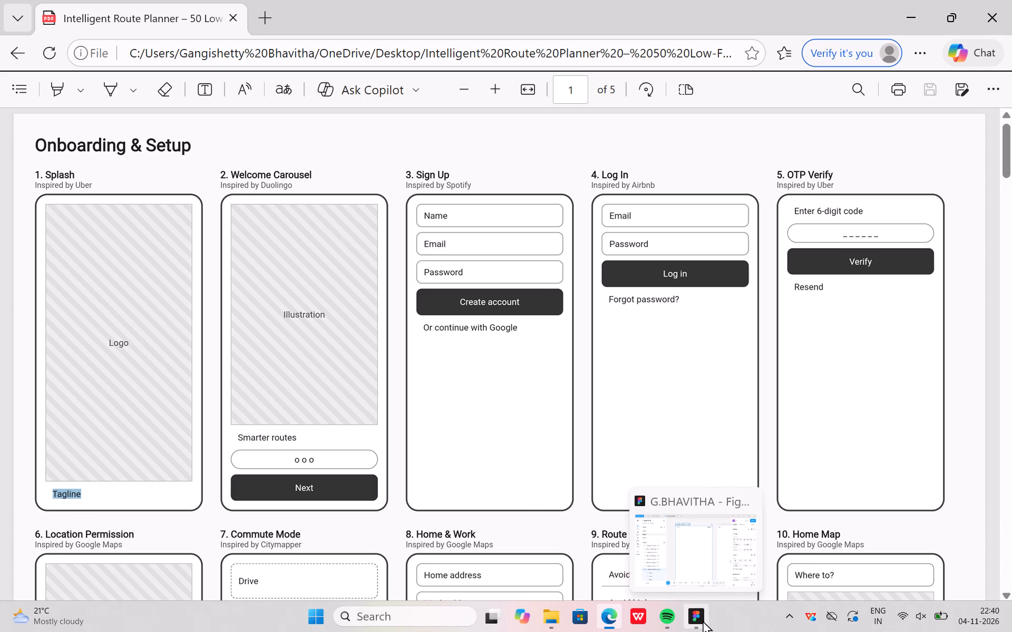
Back in Figma, draw a rectangle of about 313 × 802 in the first Splash frame, at about X 41, Y 70.
click(706, 551)
scroll(521, 368, down, 1)
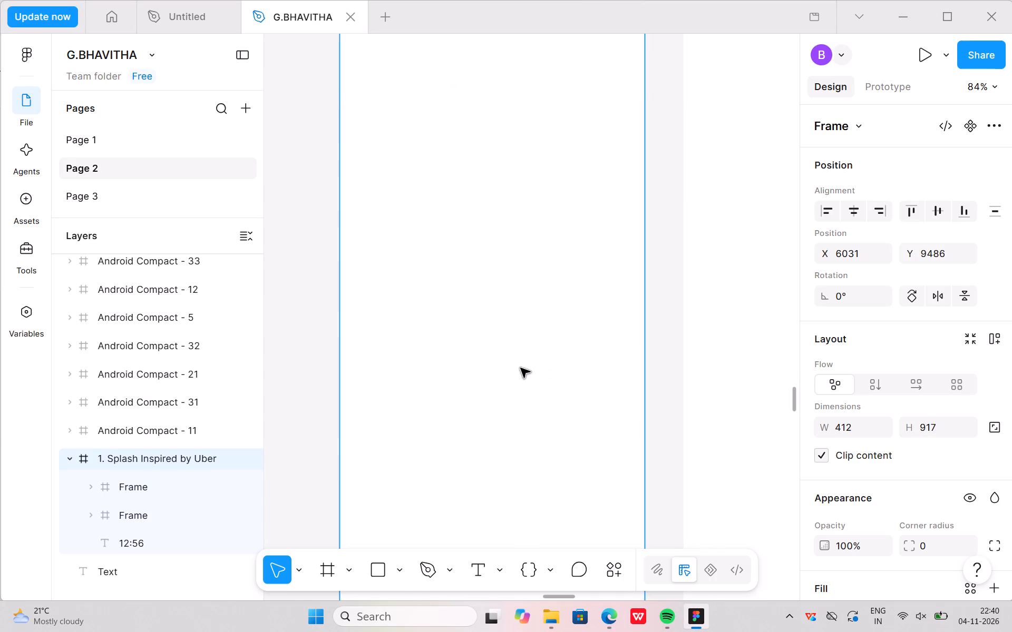
scroll(521, 368, down, 2)
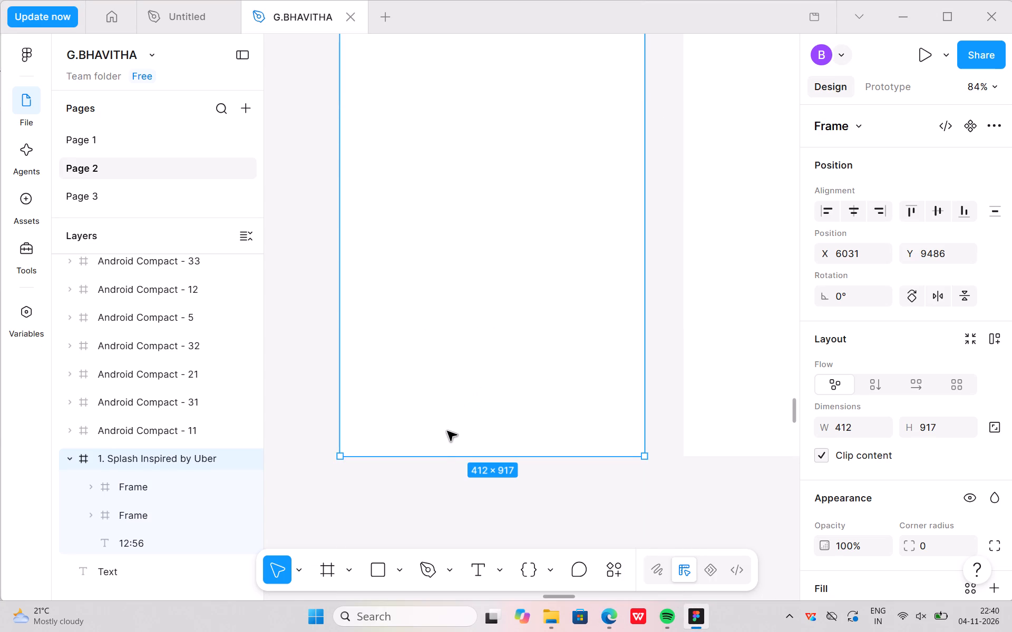
click(409, 348)
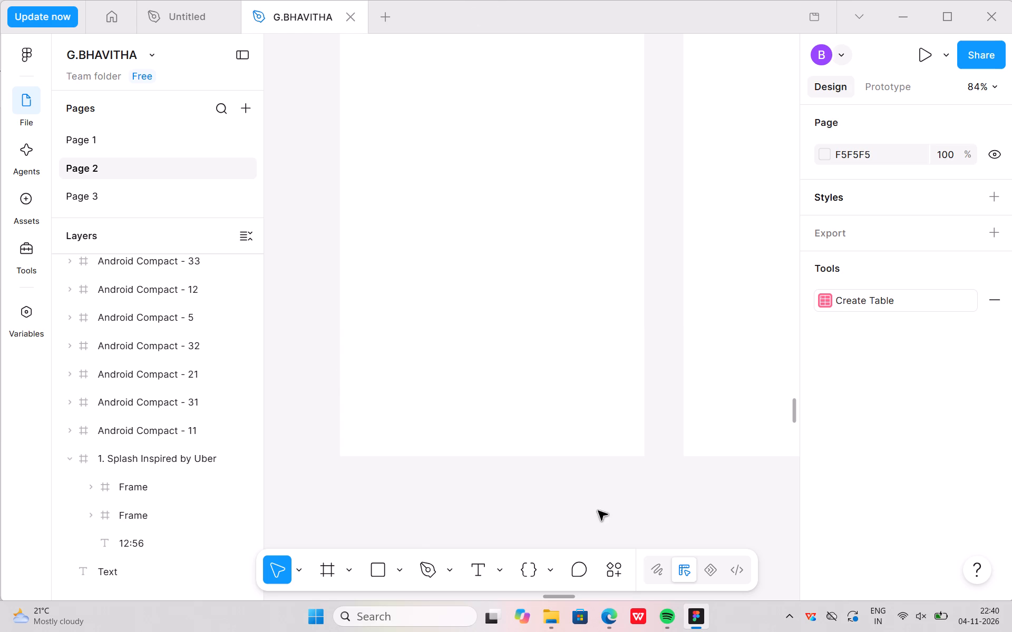
click(382, 575)
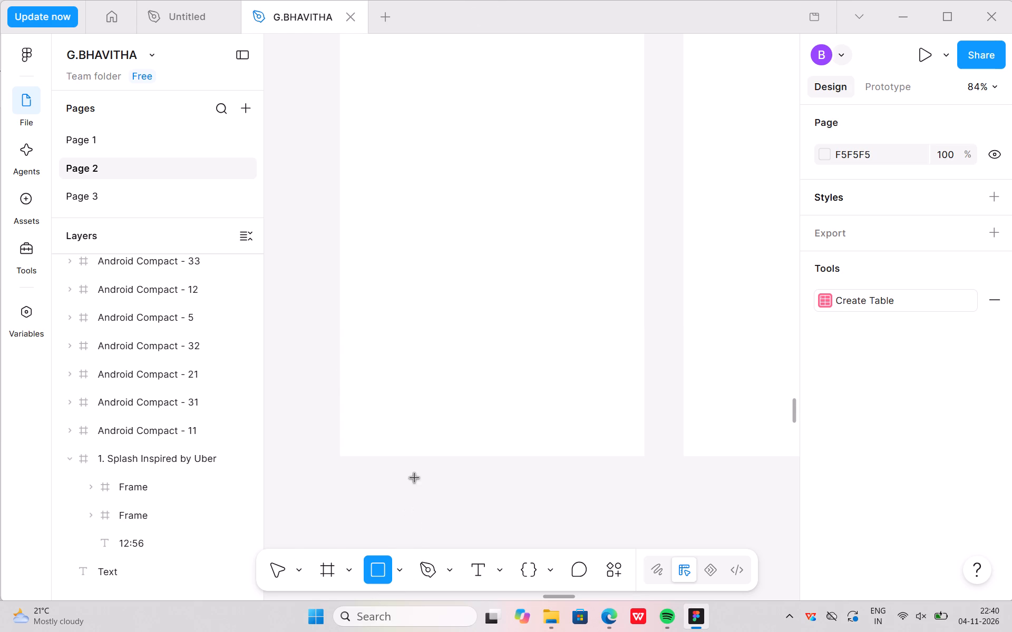
scroll(415, 478, down, 1)
scroll(415, 478, up, 5)
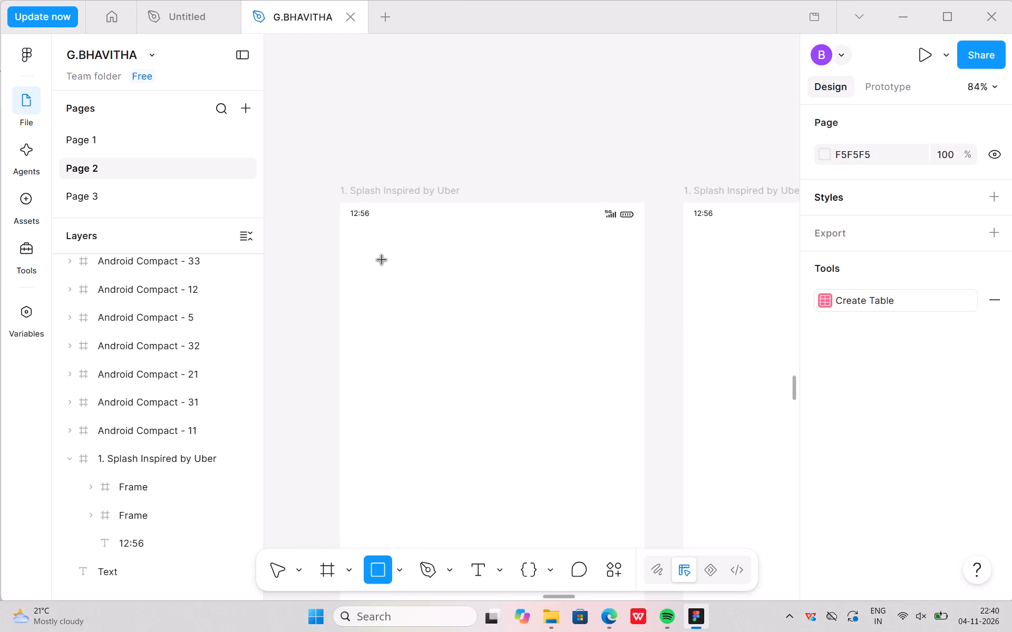
drag(371, 254, 447, 369)
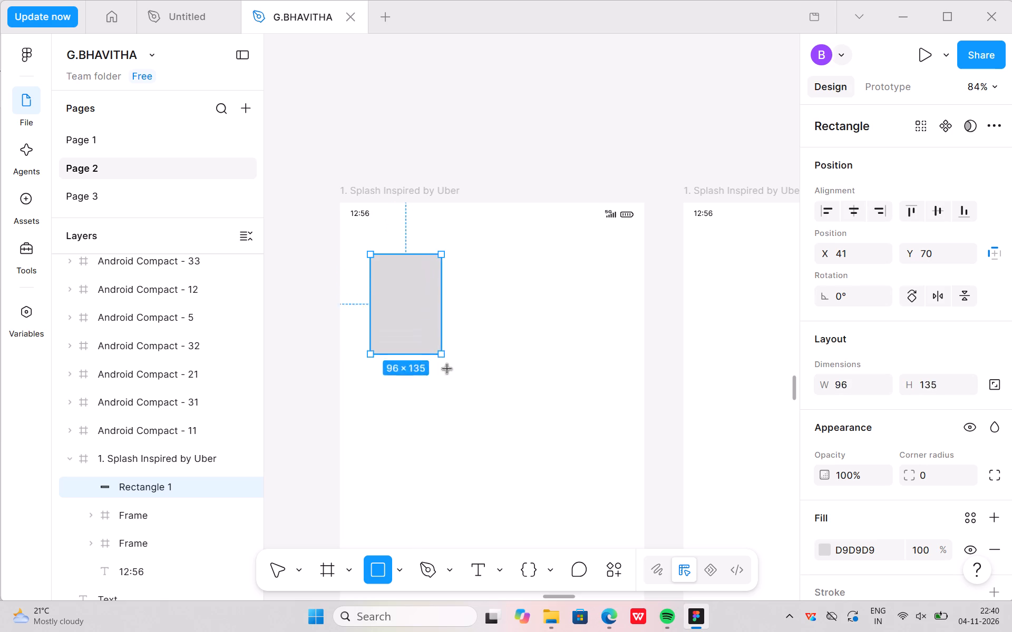
drag(447, 369, 601, 599)
drag(600, 585, 600, 577)
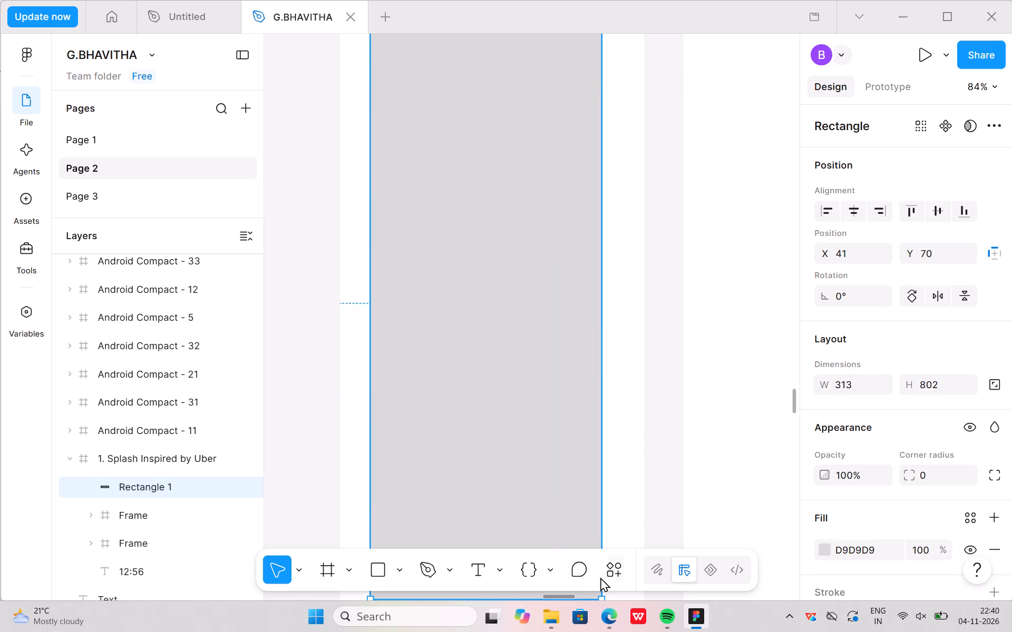
drag(600, 577, 608, 560)
drag(608, 560, 605, 499)
scroll(603, 495, up, 3)
scroll(602, 486, down, 3)
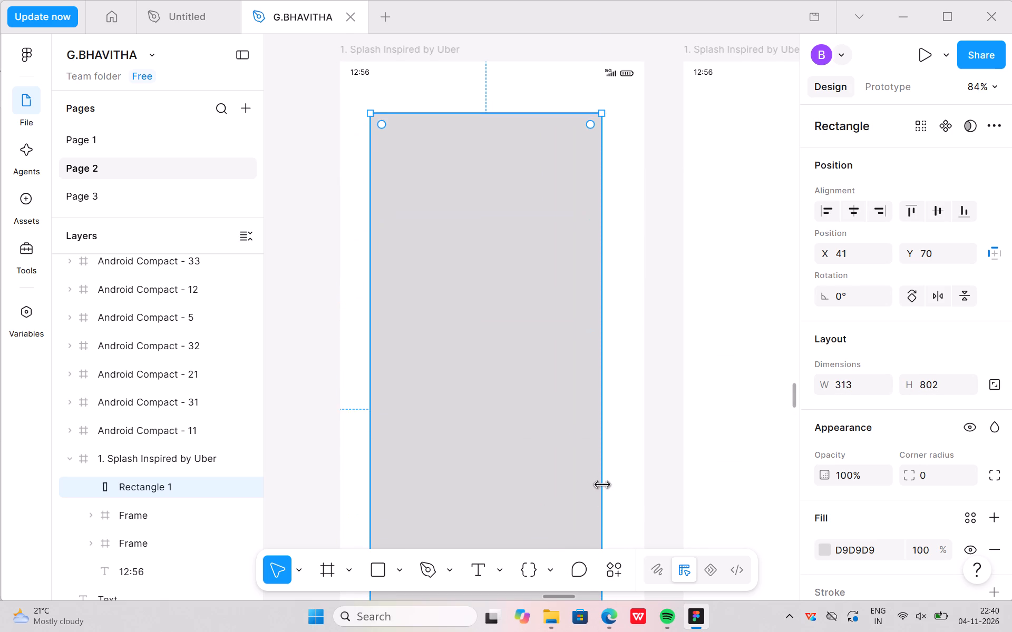
scroll(602, 485, down, 4)
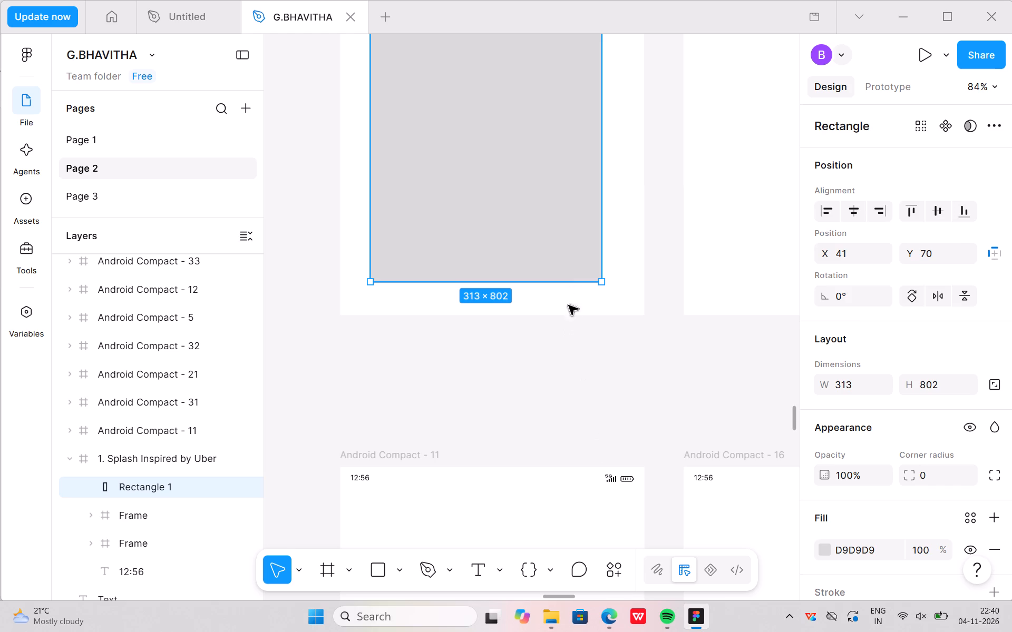
click(567, 357)
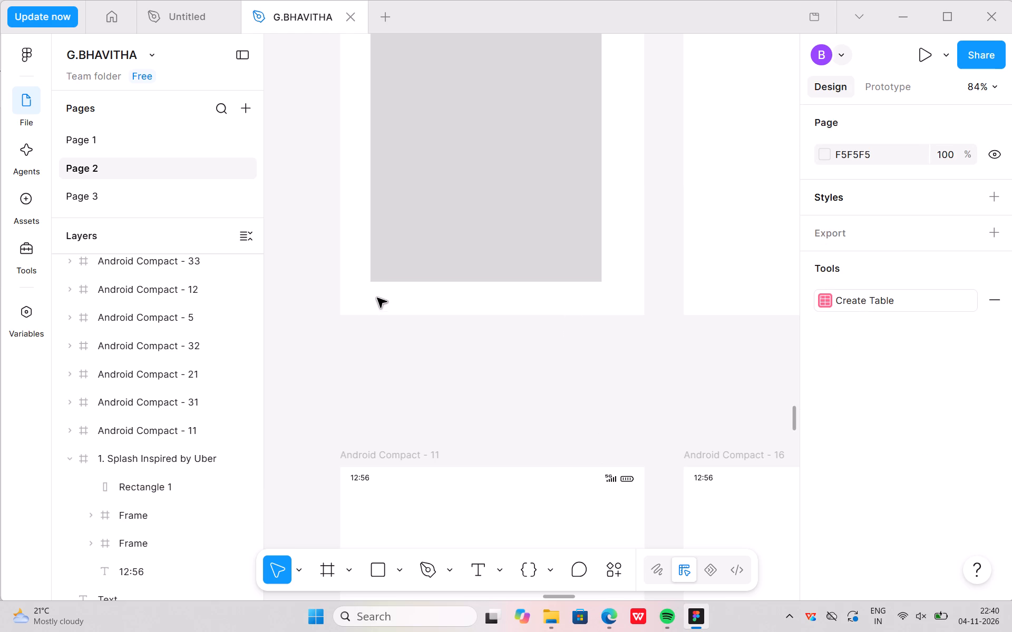
Add the copied text "Tagline" just below the rectangle in the first Splash frame, lined up with its left edge at about X 41, Y 879.
click(380, 303)
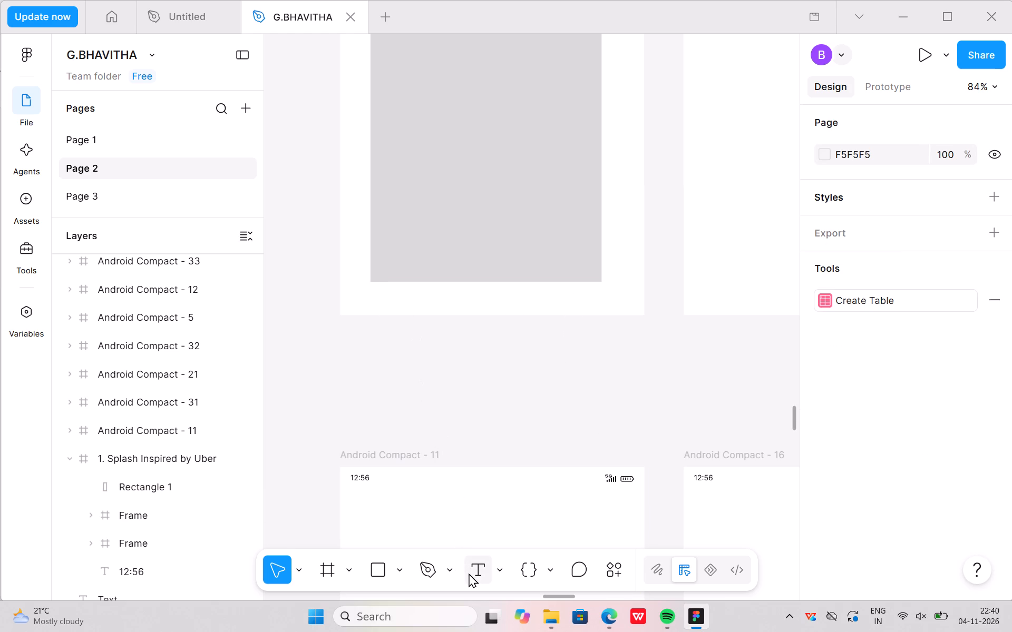
click(474, 574)
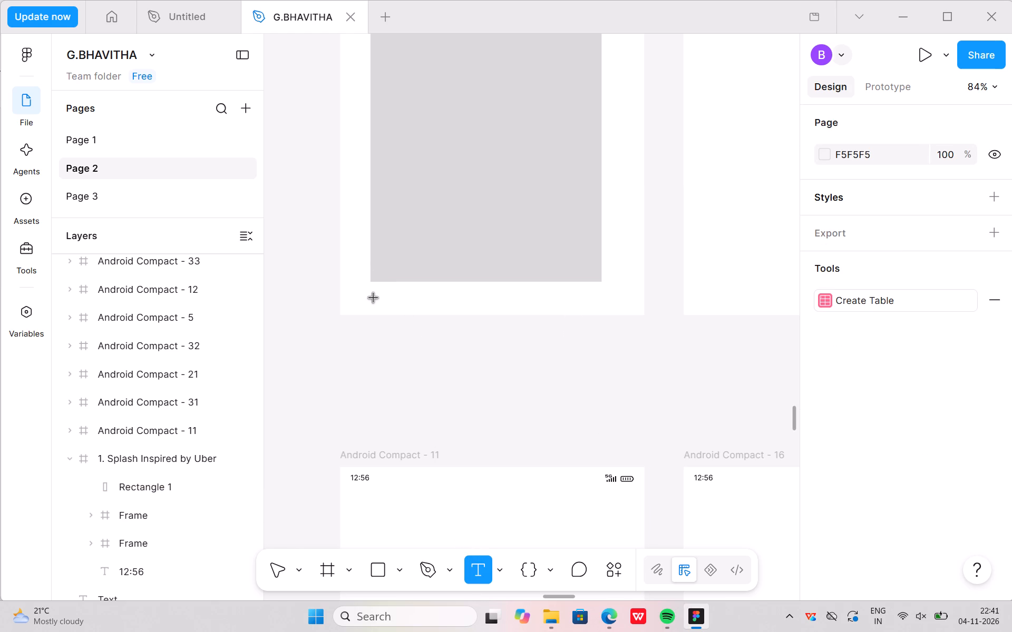
click(377, 300)
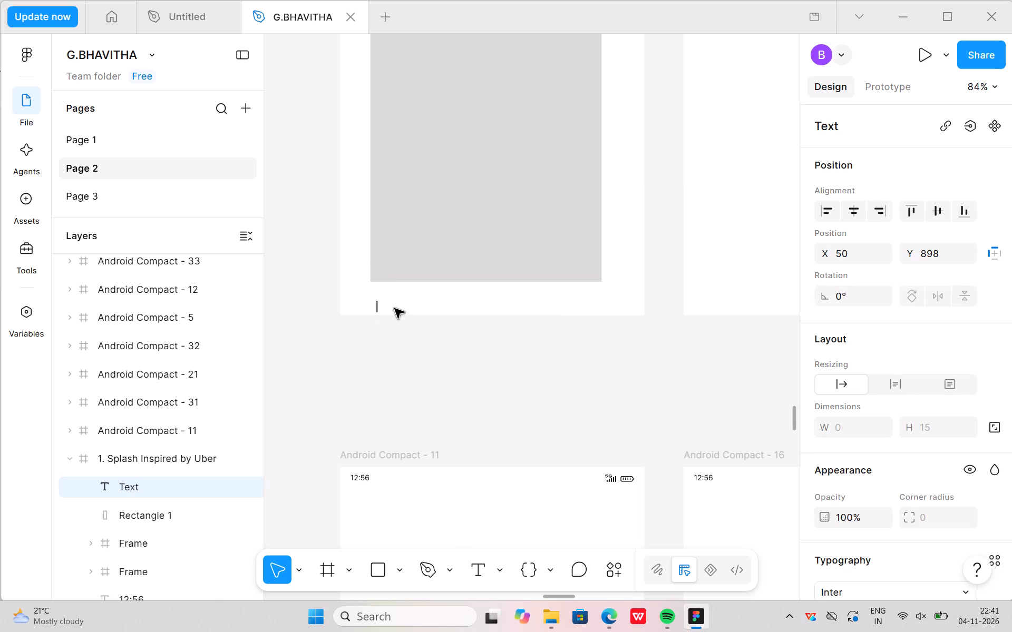
key(ctrl+v)
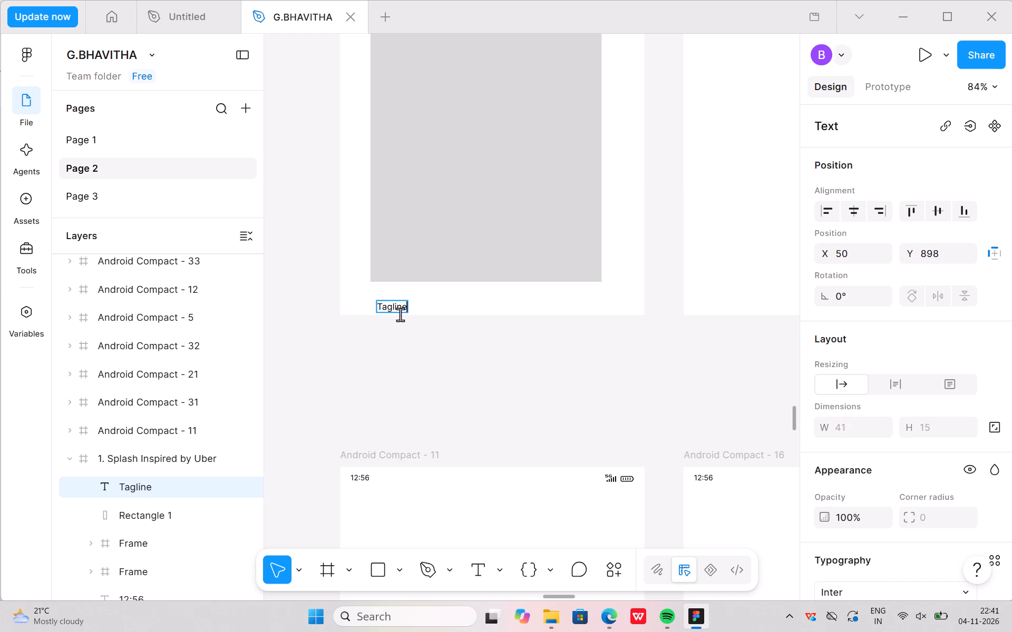
click(402, 319)
click(402, 308)
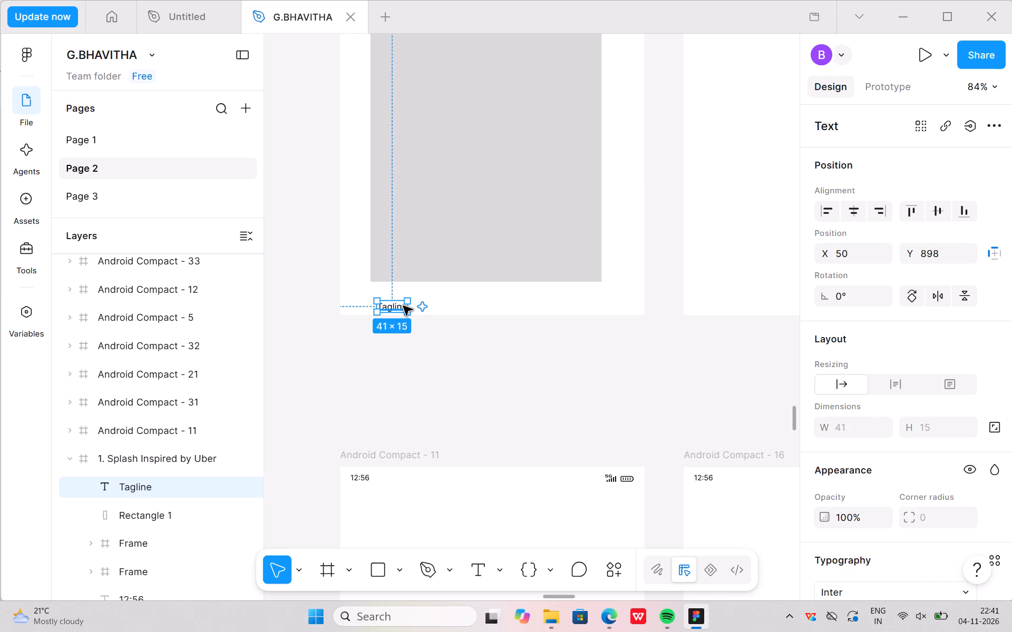
drag(401, 307, 397, 292)
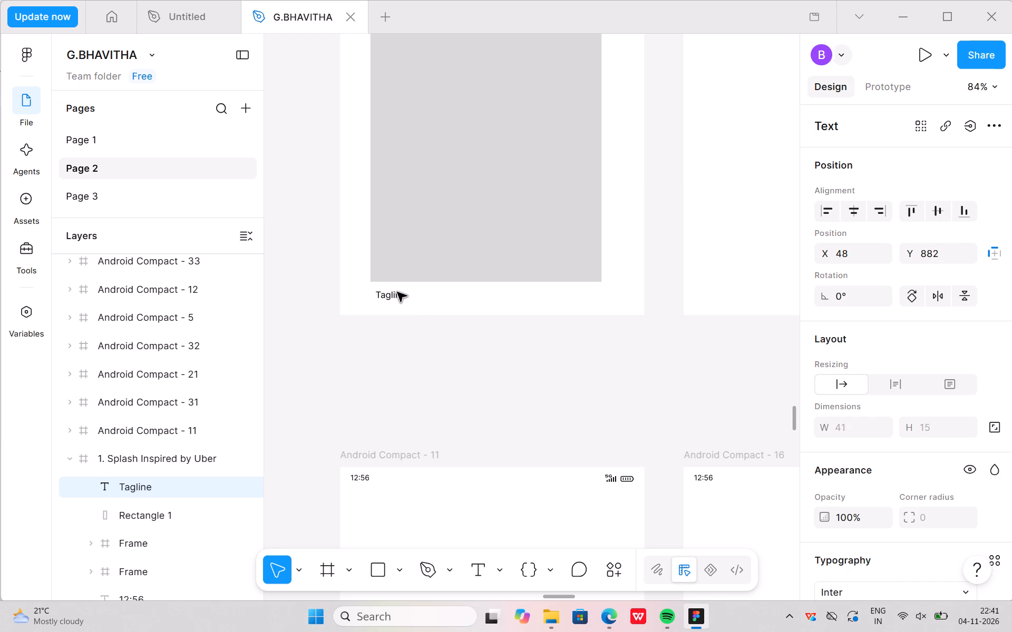
drag(397, 292, 395, 292)
scroll(417, 290, down, 1)
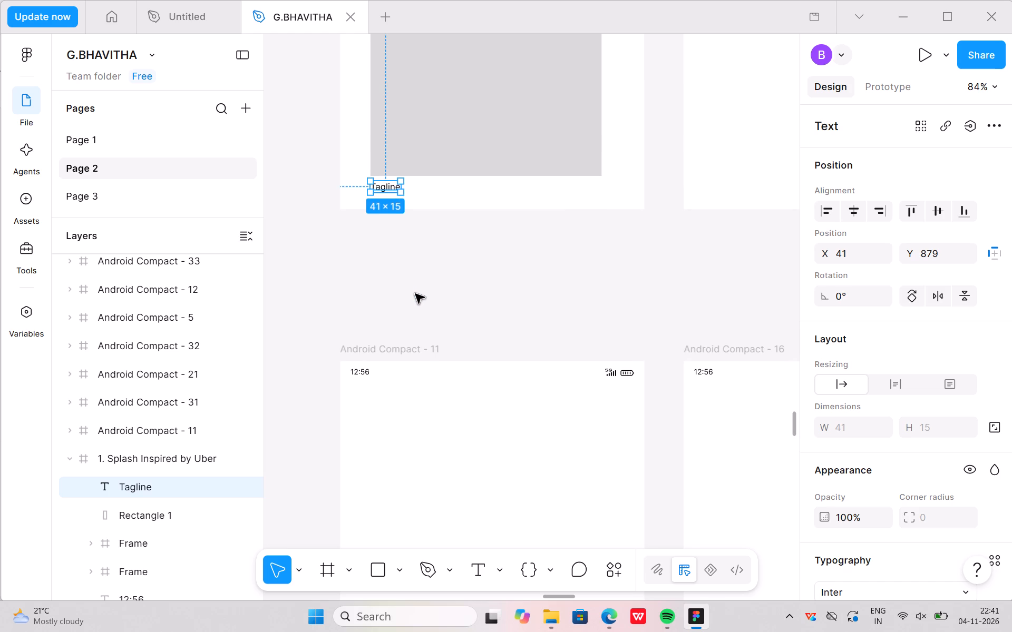
scroll(415, 295, up, 1)
click(397, 344)
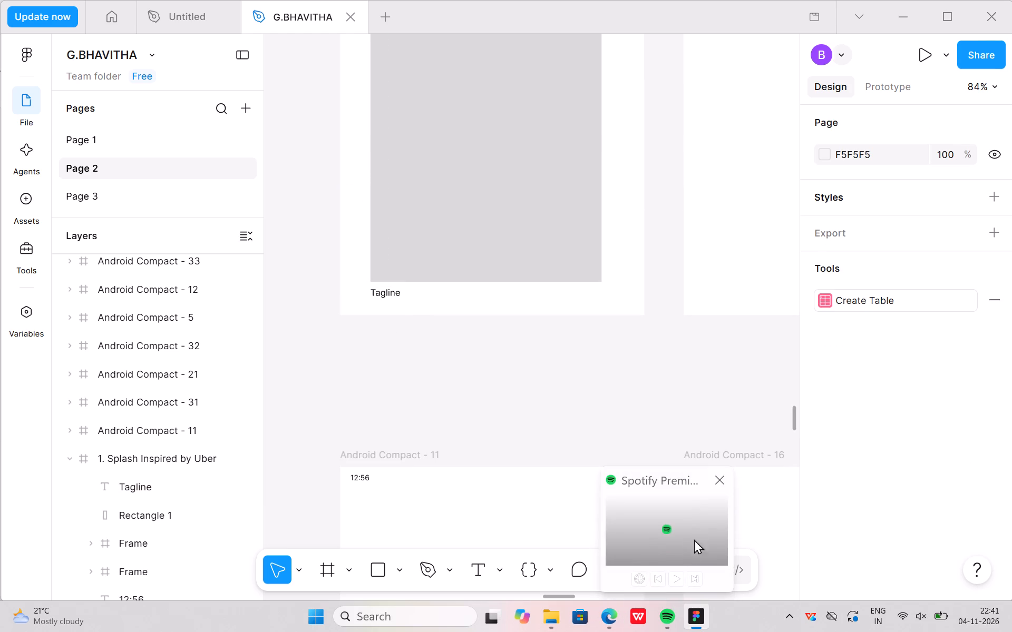
Close the Spotify window.
click(722, 478)
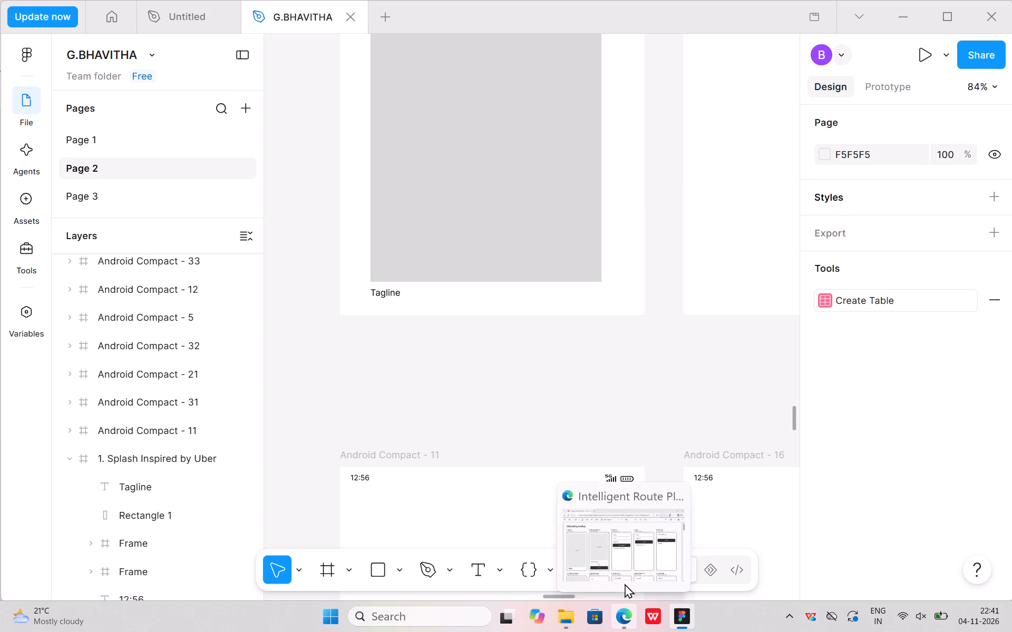
Check the 1. Splash wireframe in the Edge PDF, return to Figma and add the text "LOGO" on the first Splash frame's rectangle.
click(616, 546)
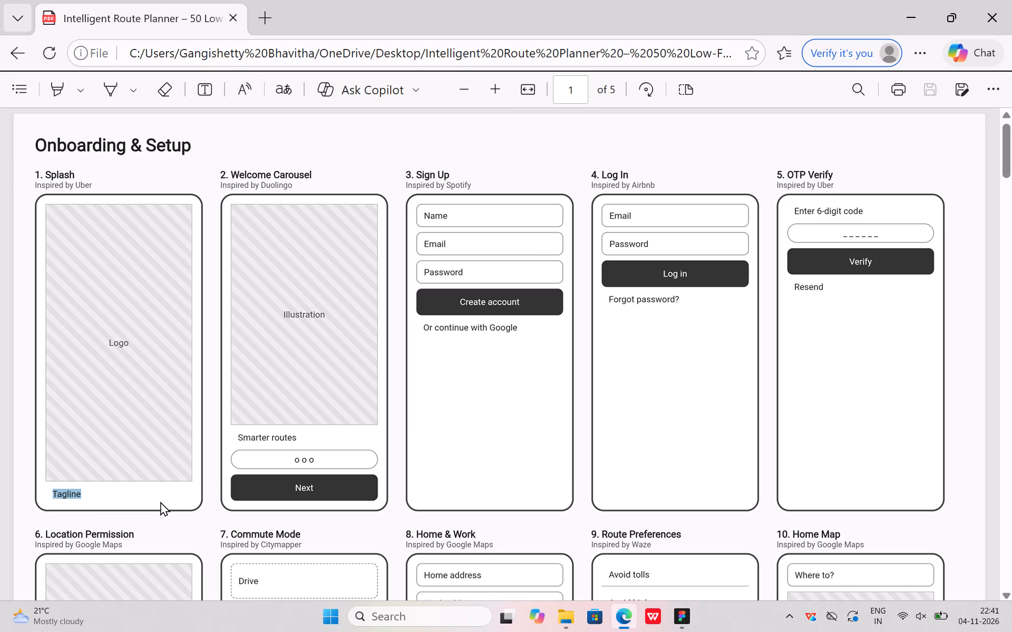
click(160, 501)
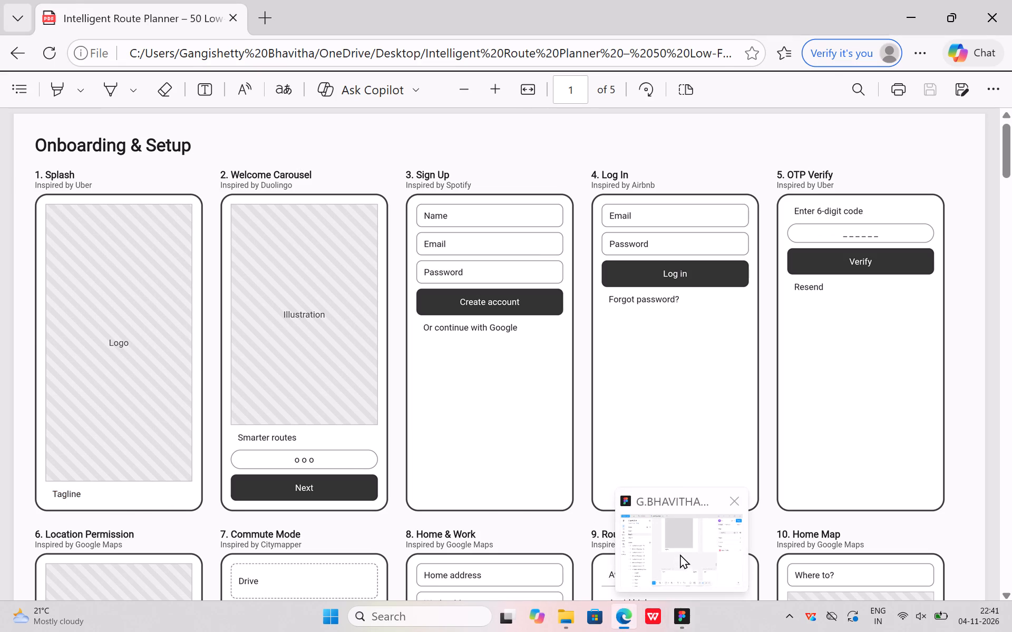
click(678, 548)
scroll(509, 352, up, 4)
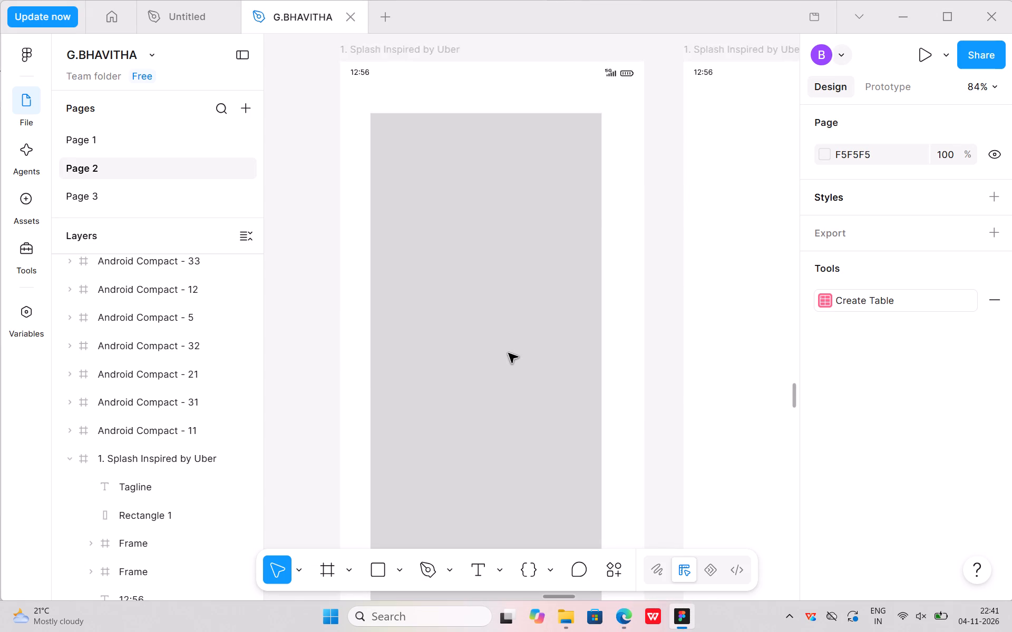
scroll(509, 353, up, 1)
scroll(467, 373, down, 1)
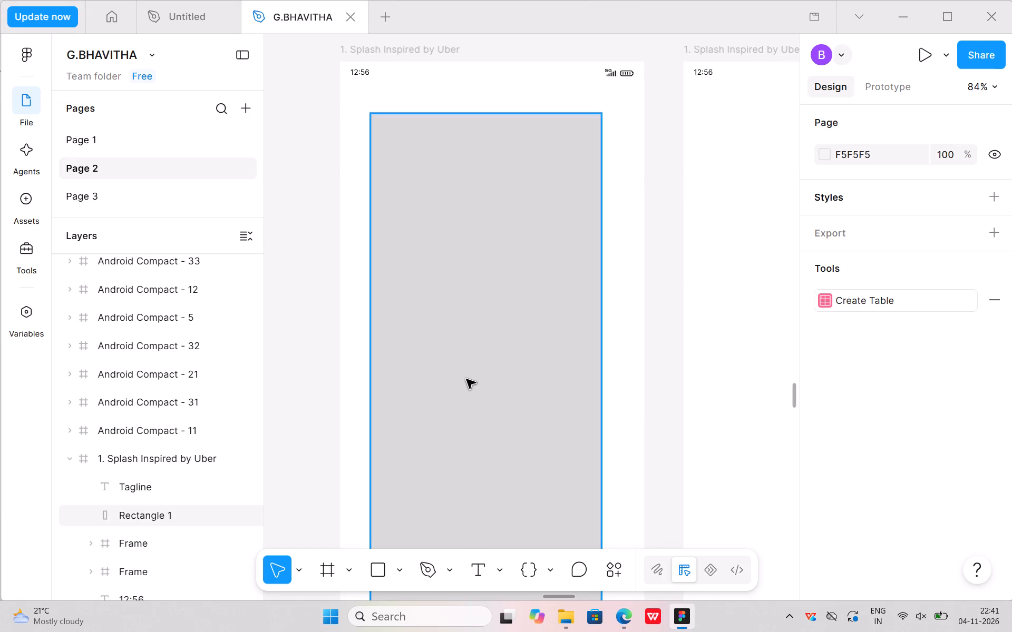
key(t)
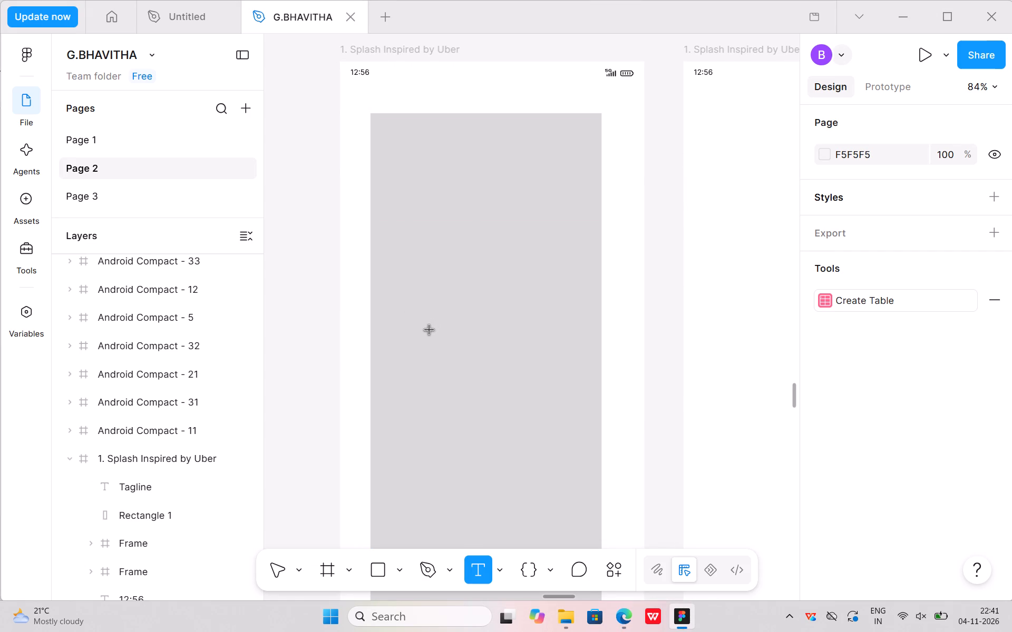
click(423, 341)
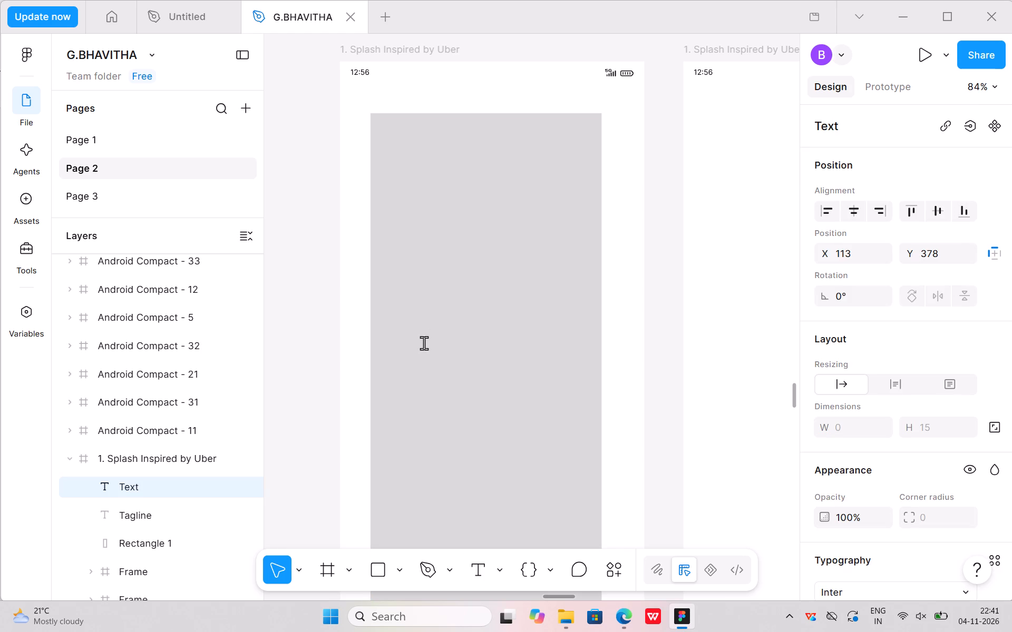
key(l)
key(o)
key(BackSpace)
key(BackSpace)
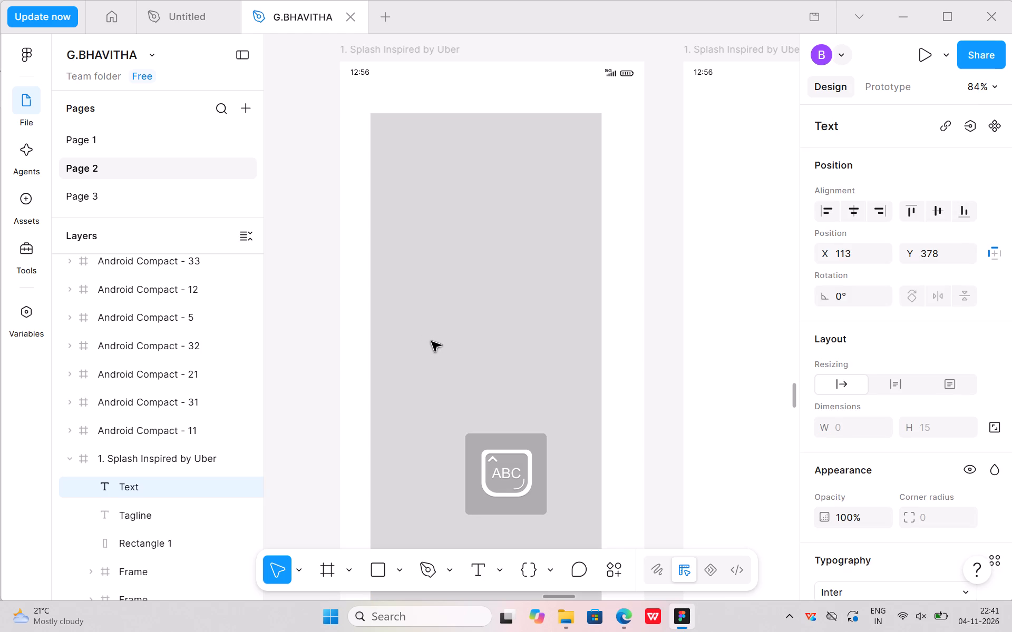
text(LO)
text(GO)
key(Return)
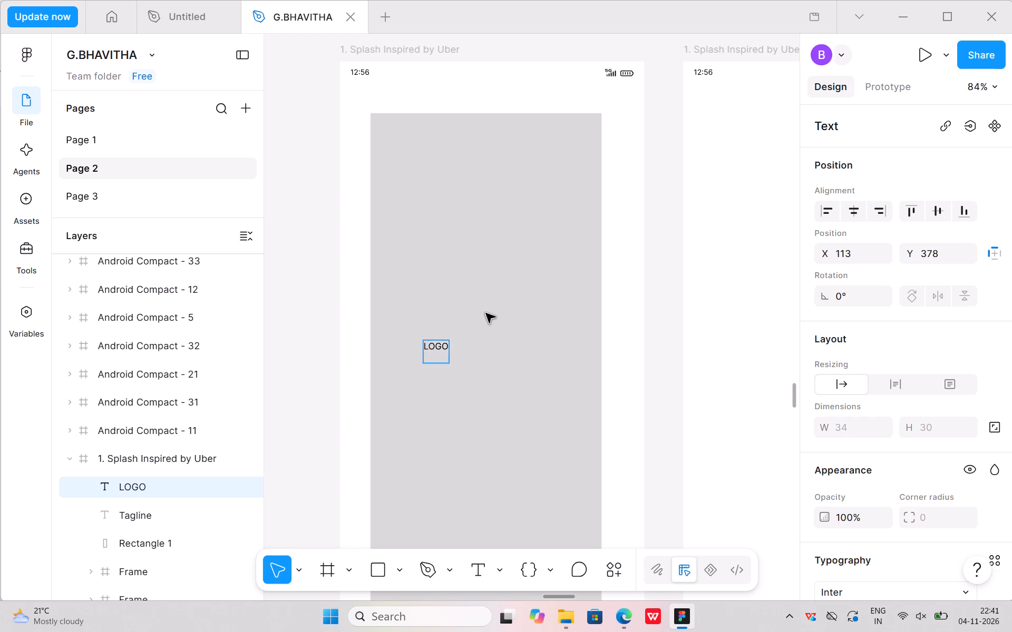
key(BackSpace)
click(492, 336)
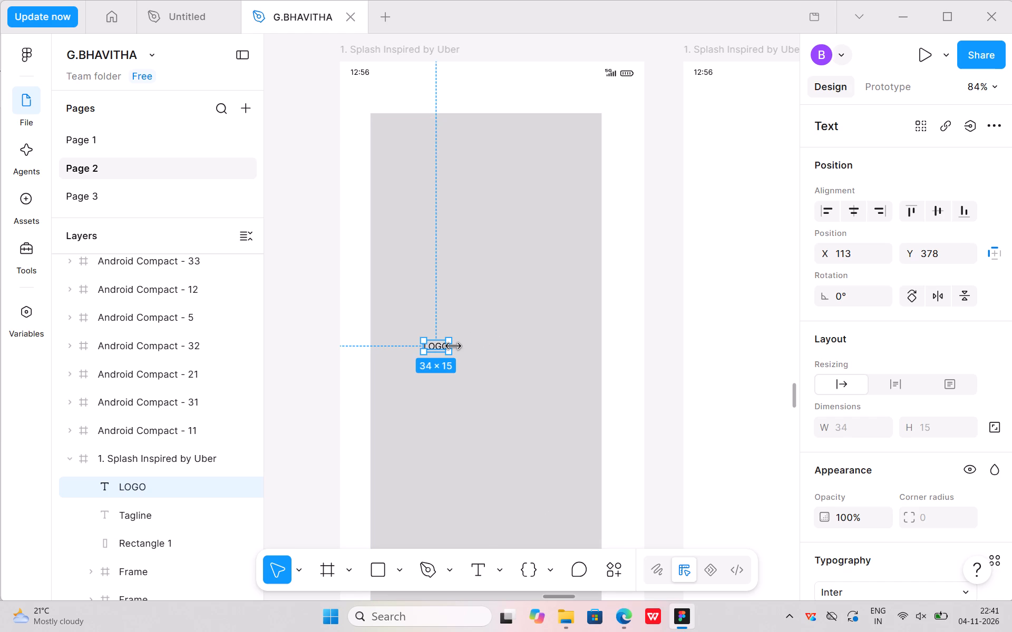
Move the LOGO text to the rectangle's horizontal centre, at about X 181, Y 359.
drag(433, 346, 435, 346)
drag(435, 346, 481, 331)
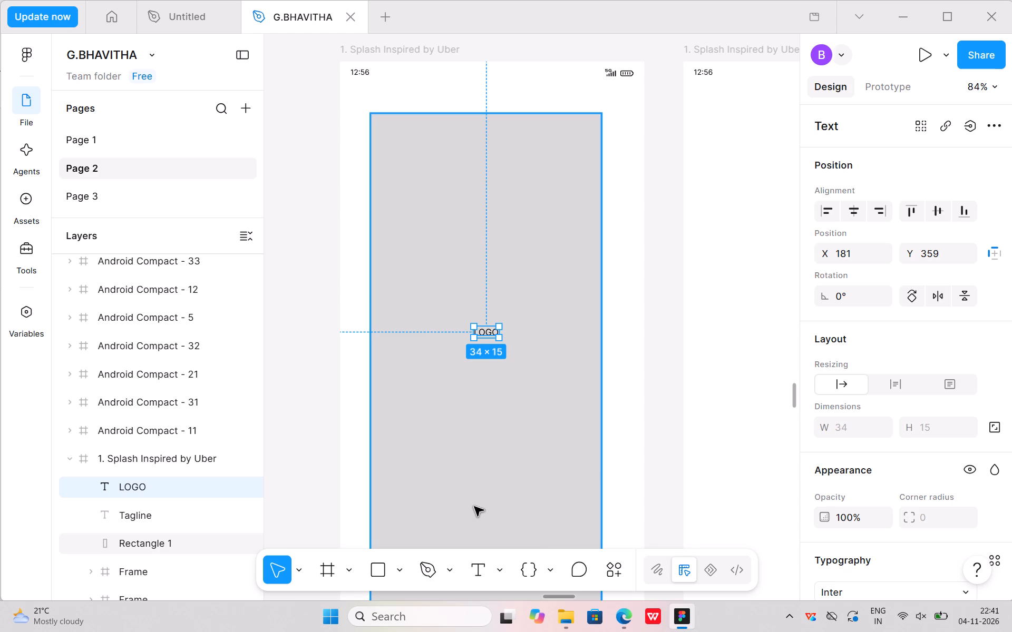
click(694, 370)
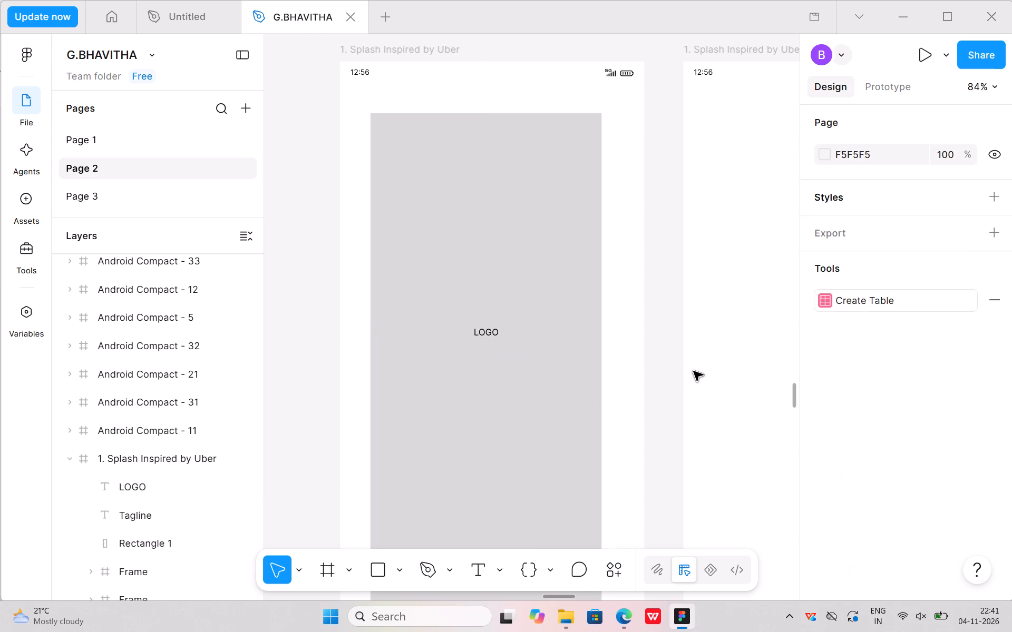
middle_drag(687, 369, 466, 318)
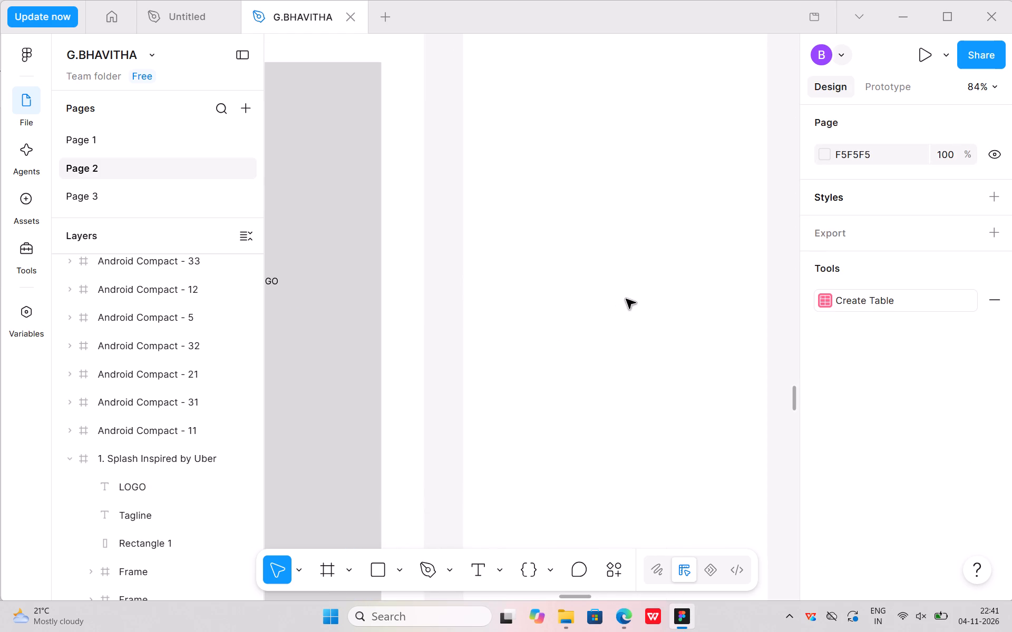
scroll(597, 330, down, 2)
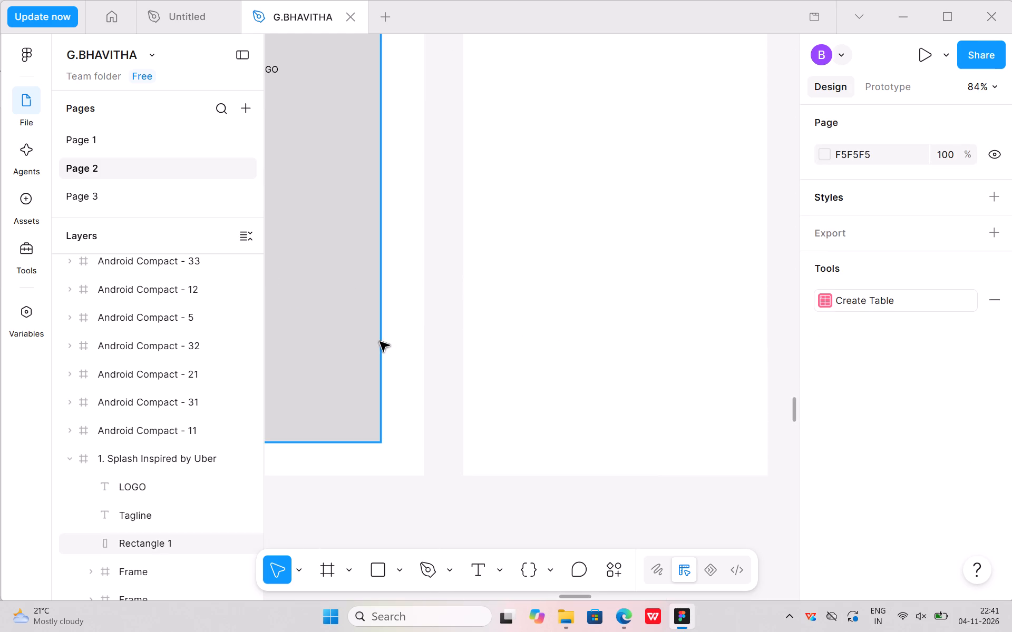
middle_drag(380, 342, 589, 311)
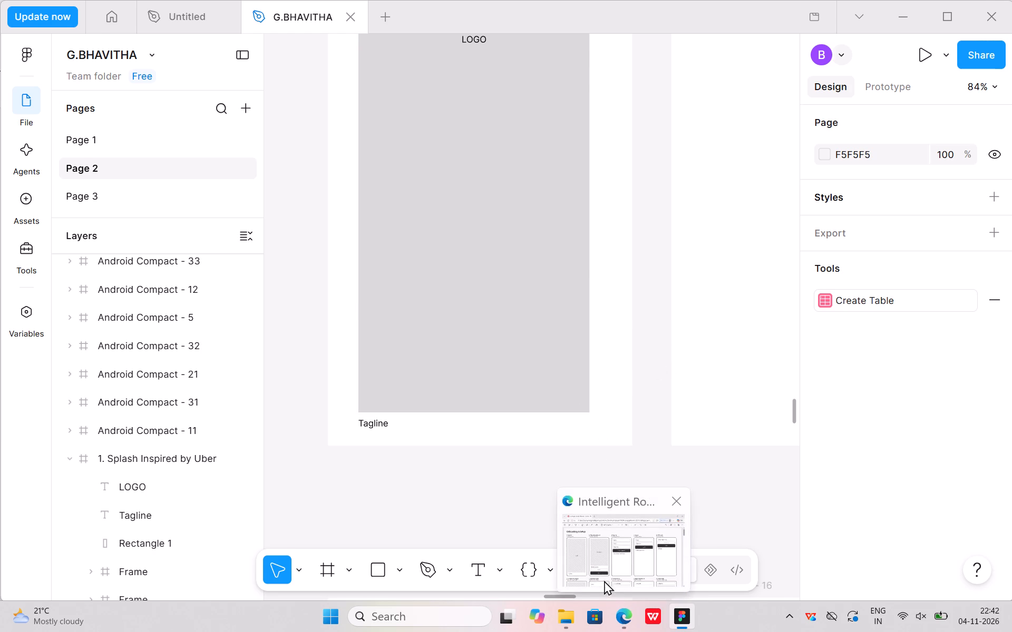
Switch to the wireframe PDF in Edge and copy the heading "2. Welcome Carousel Inspired by Duolingo".
click(606, 566)
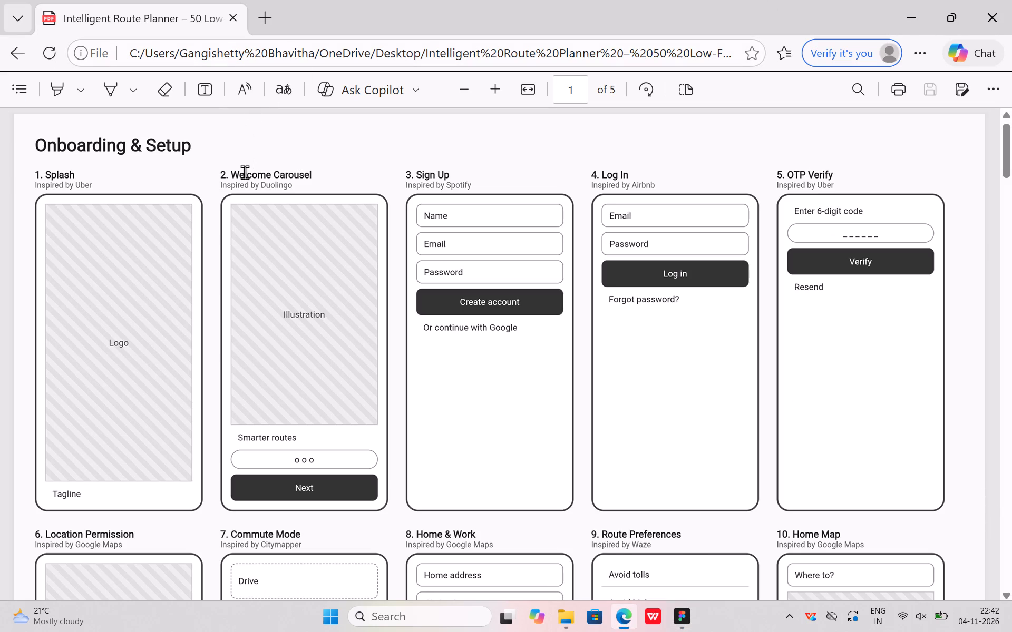
drag(217, 172, 324, 175)
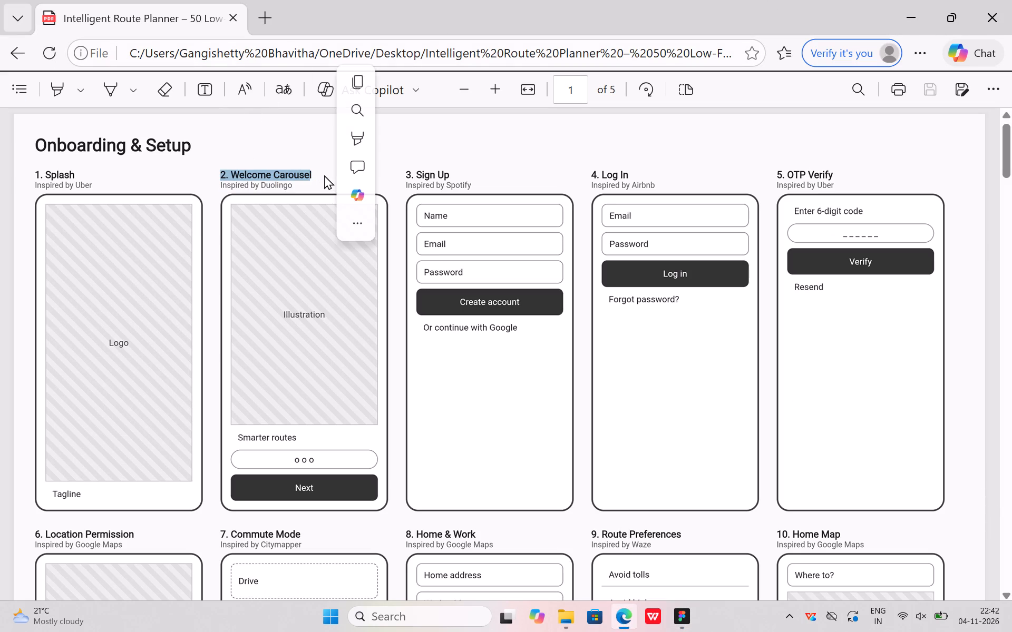
click(247, 126)
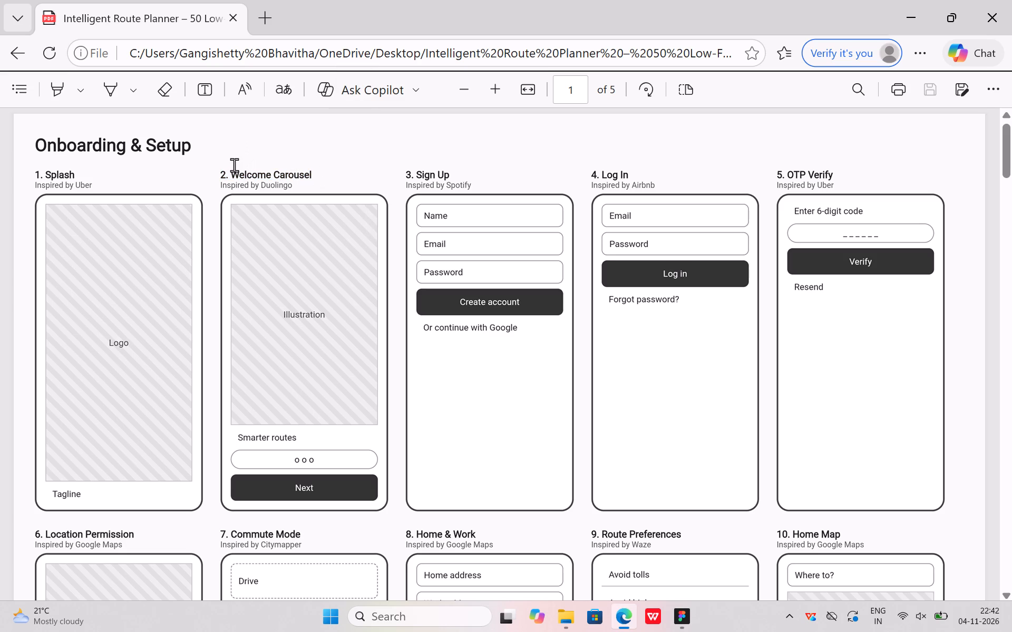
drag(221, 173, 303, 182)
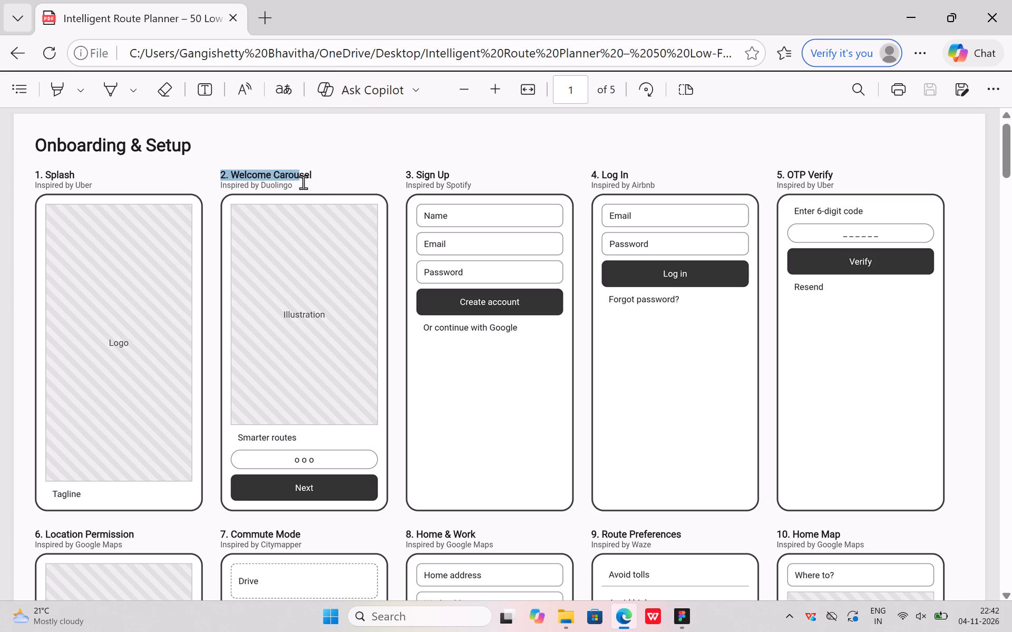
drag(303, 182, 298, 201)
drag(298, 201, 338, 197)
drag(338, 197, 294, 188)
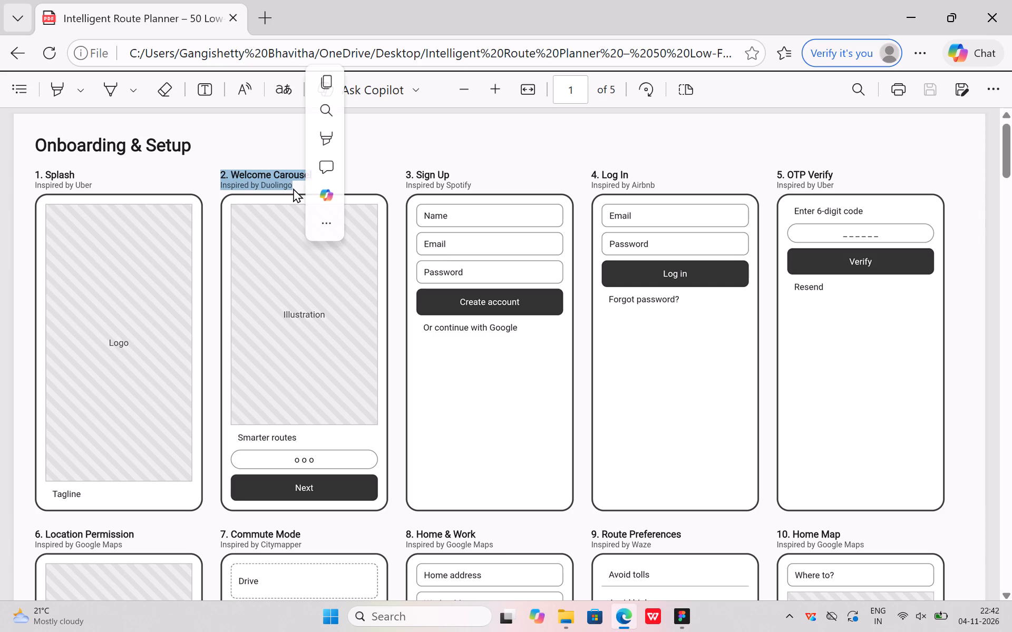
key(ctrl+c)
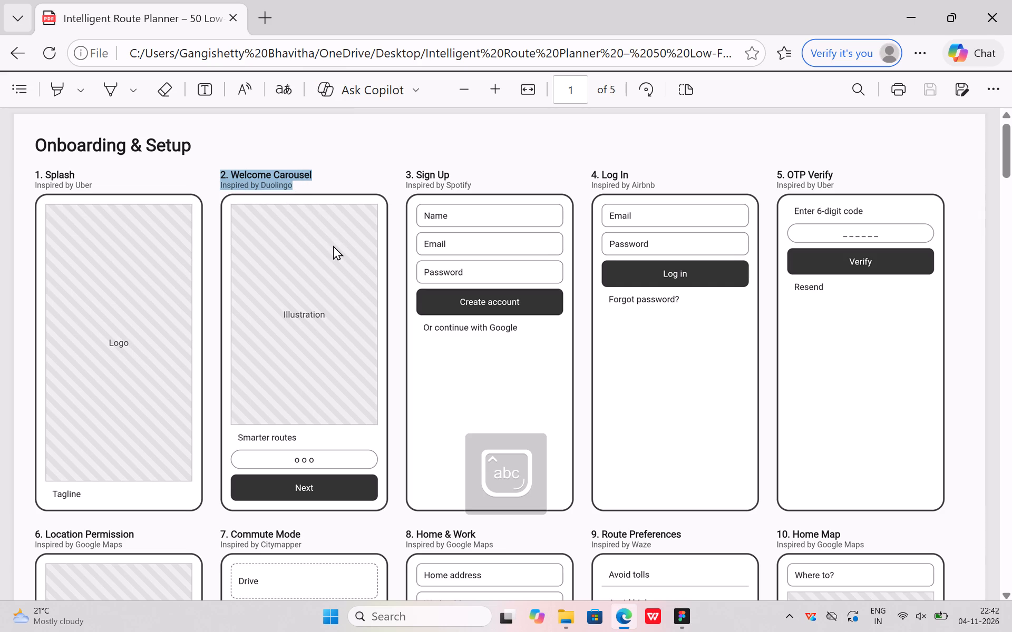
key(ctrl+c)
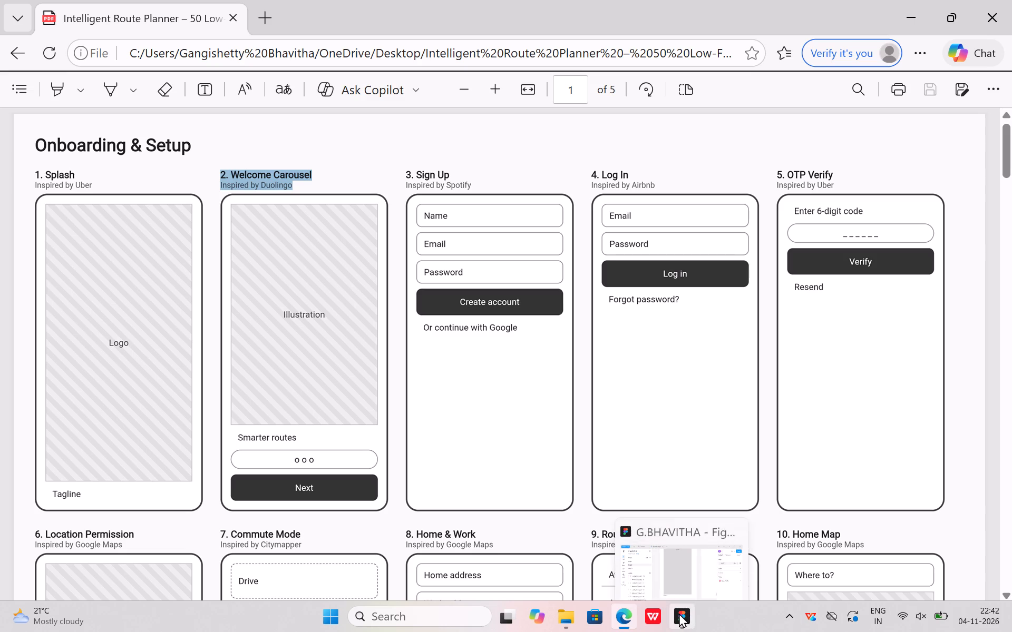
Switch to Figma and rename the second frame in the first row, the empty Splash copy, as "2. Welcome Carousel Inspired by Duolingo".
click(682, 568)
middle_drag(696, 451, 697, 451)
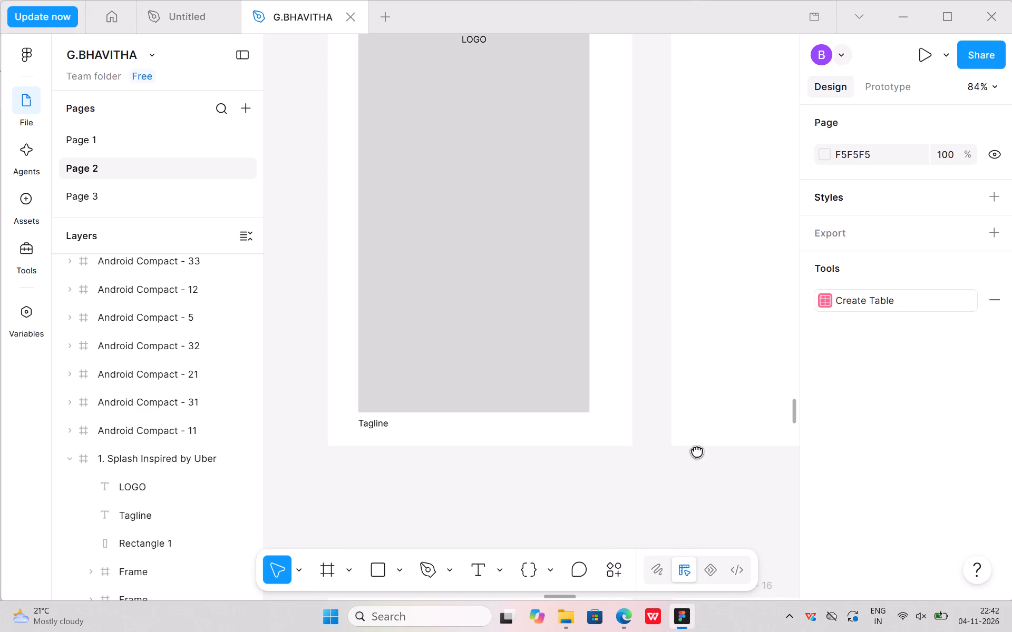
middle_drag(697, 451, 493, 600)
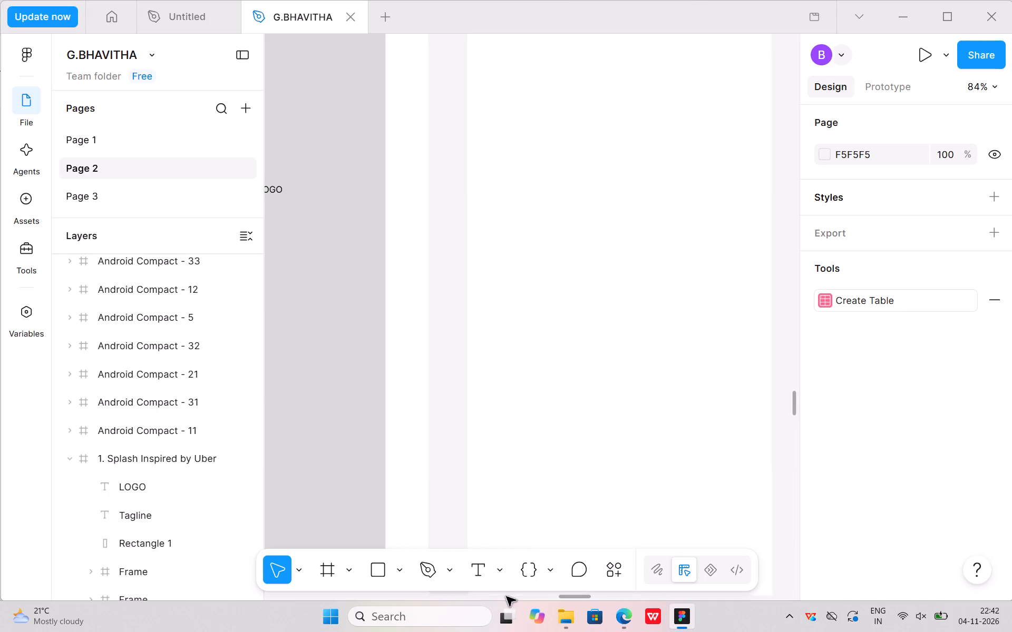
middle_click(512, 593)
scroll(610, 363, down, 3)
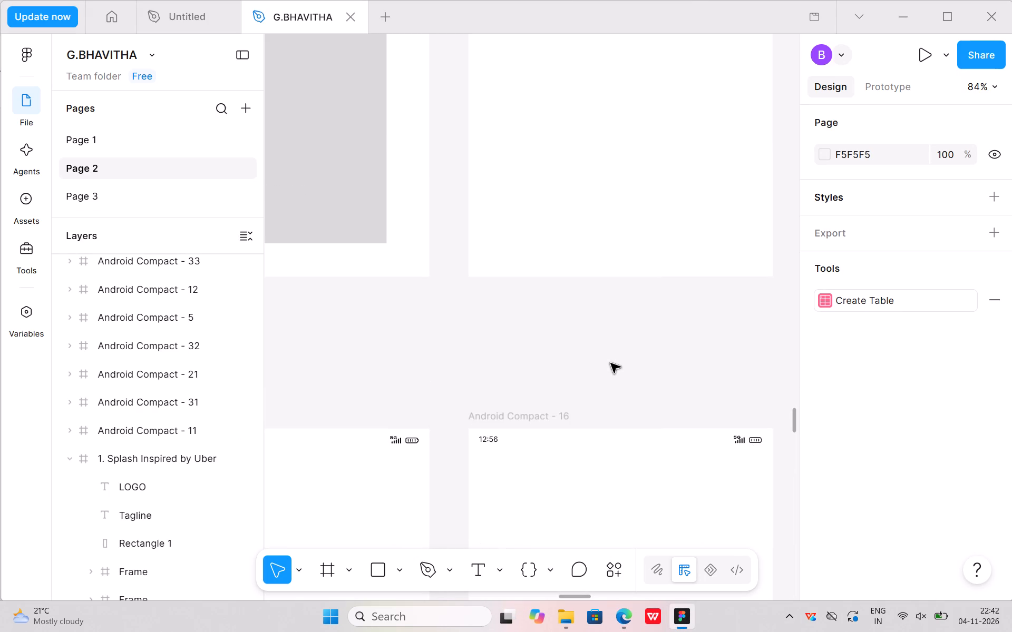
ctrl+scroll(617, 355, up, 3)
ctrl+scroll(628, 347, down, 3)
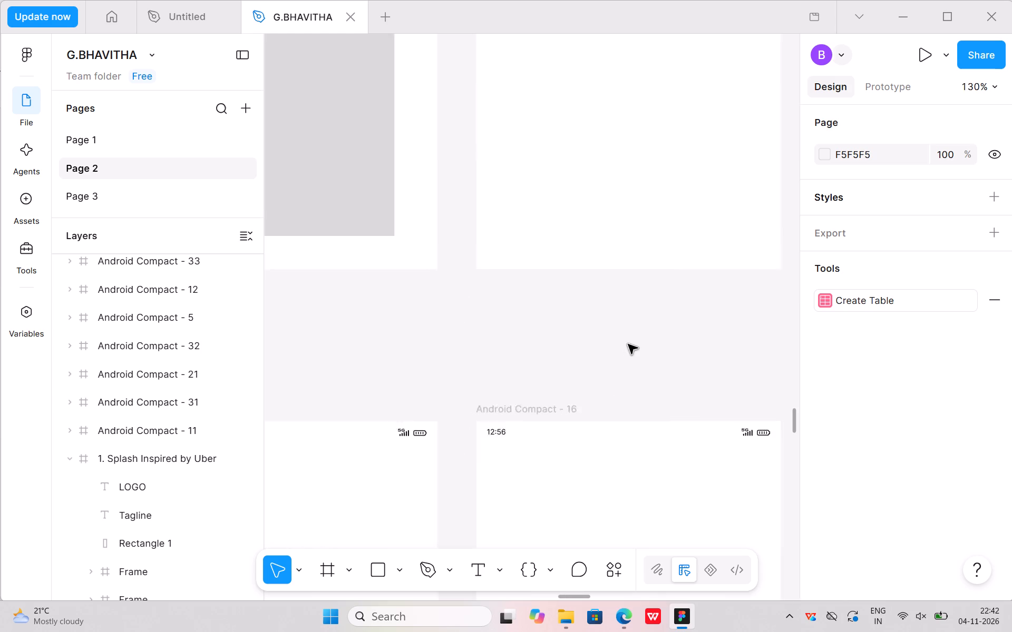
ctrl+scroll(628, 344, down, 3)
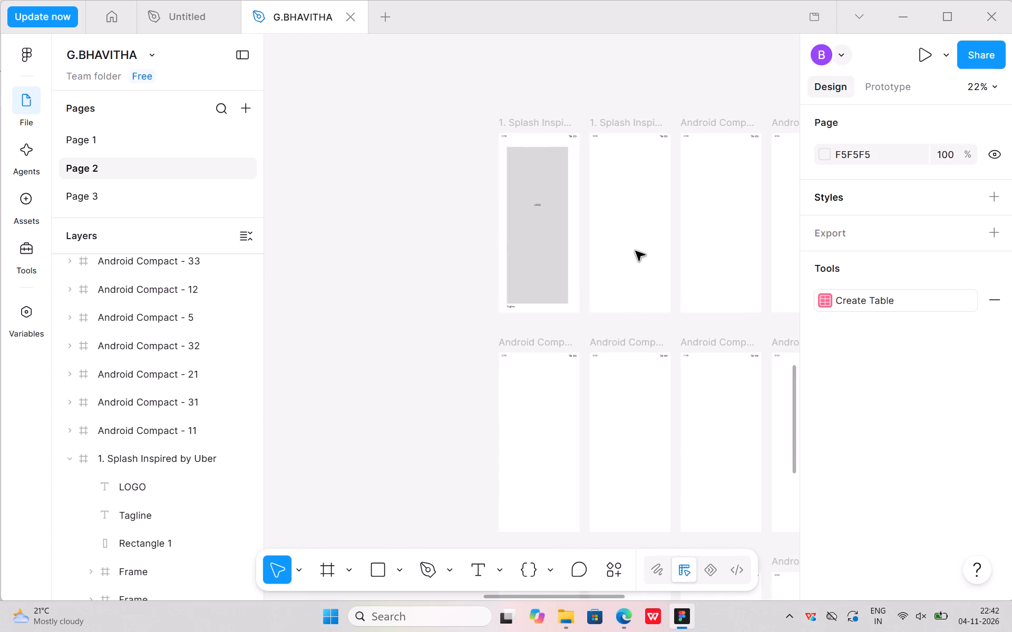
scroll(636, 251, up, 1)
middle_drag(636, 251, 576, 293)
scroll(576, 293, up, 1)
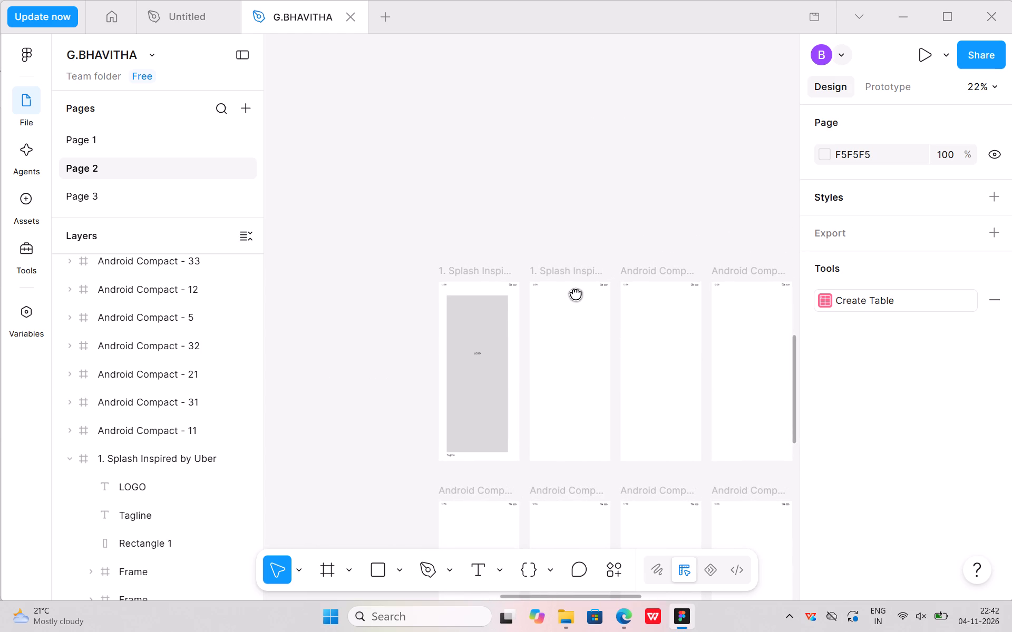
middle_drag(576, 293, 576, 294)
ctrl+scroll(576, 294, up, 3)
ctrl+scroll(576, 293, down, 1)
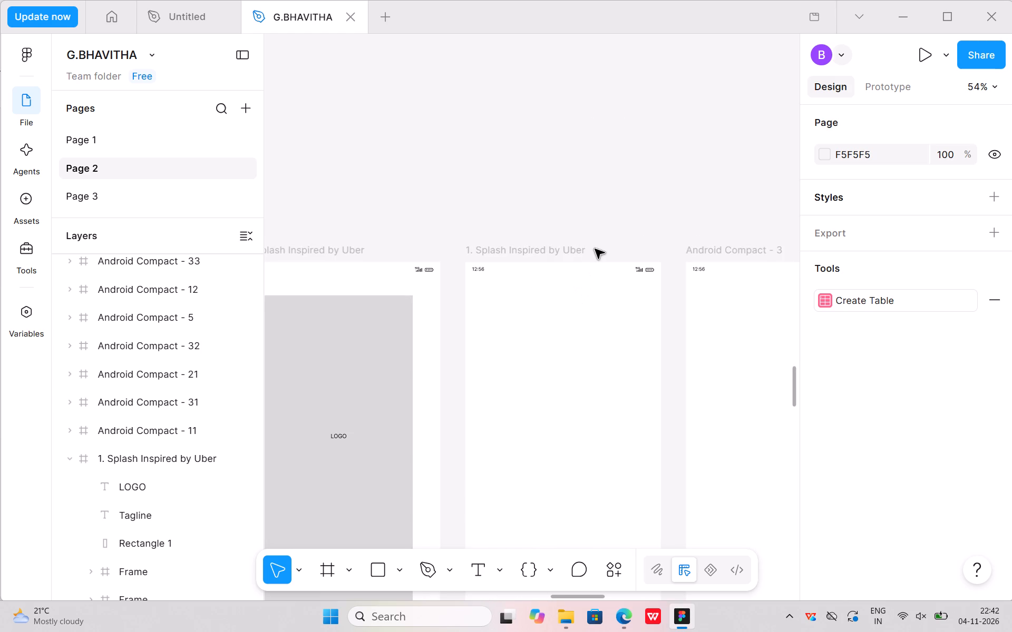
scroll(595, 256, up, 1)
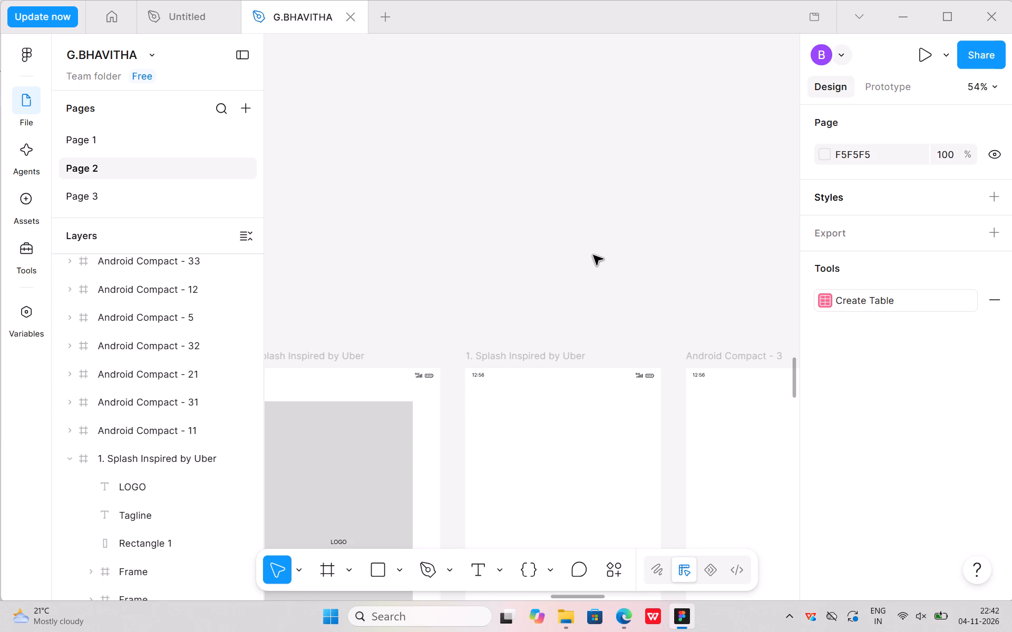
click(552, 353)
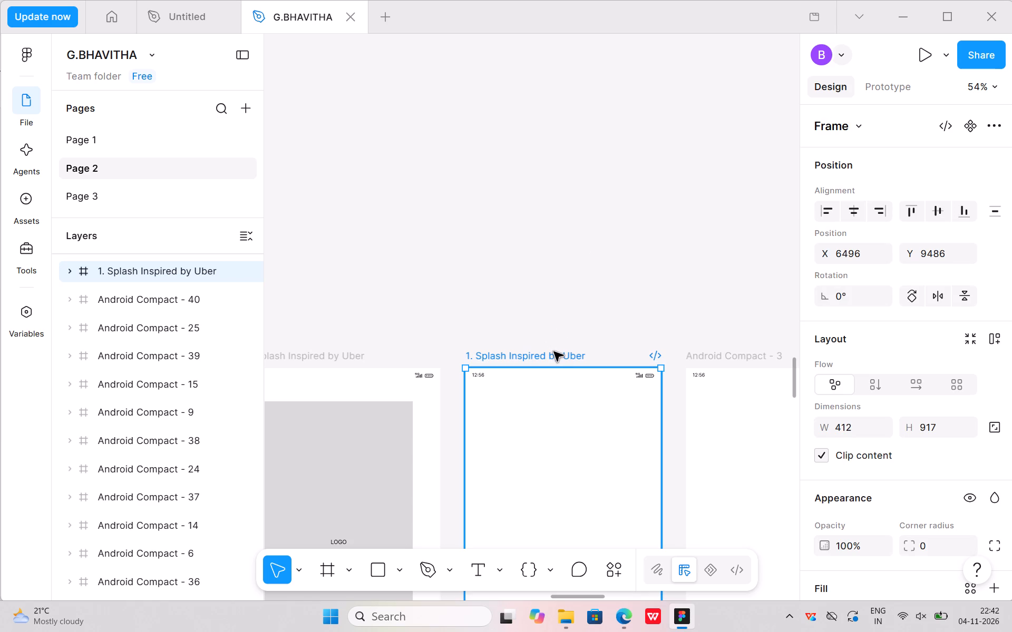
click(554, 352)
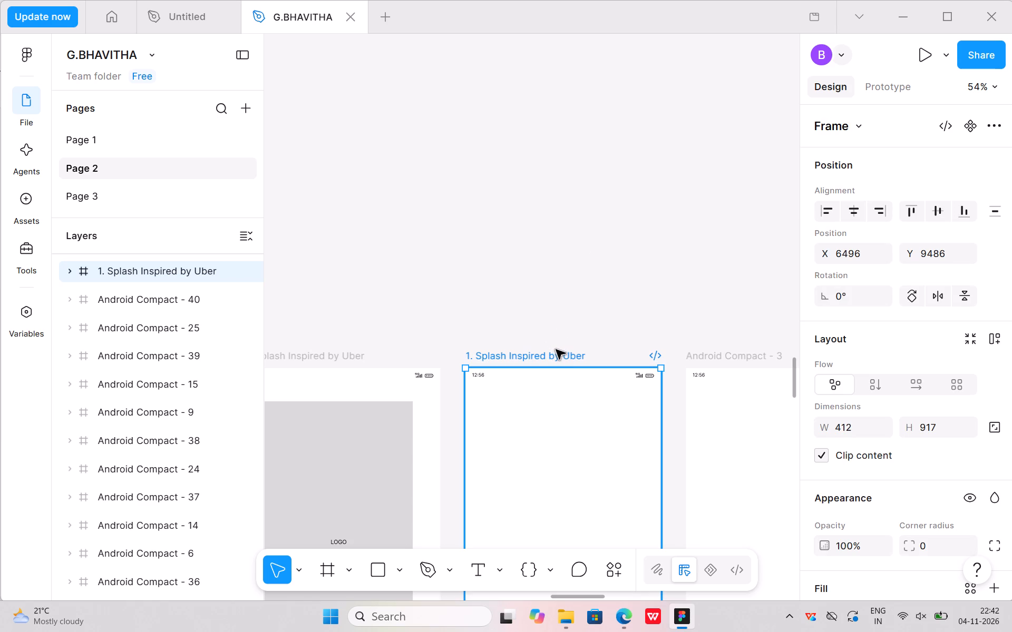
click(565, 353)
double_click(589, 357)
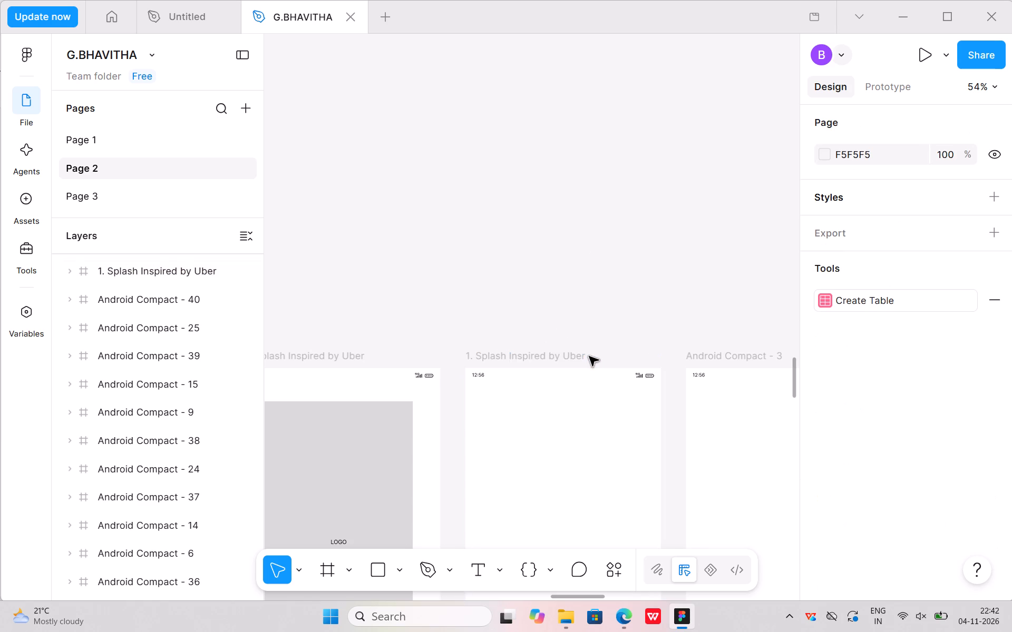
double_click(566, 353)
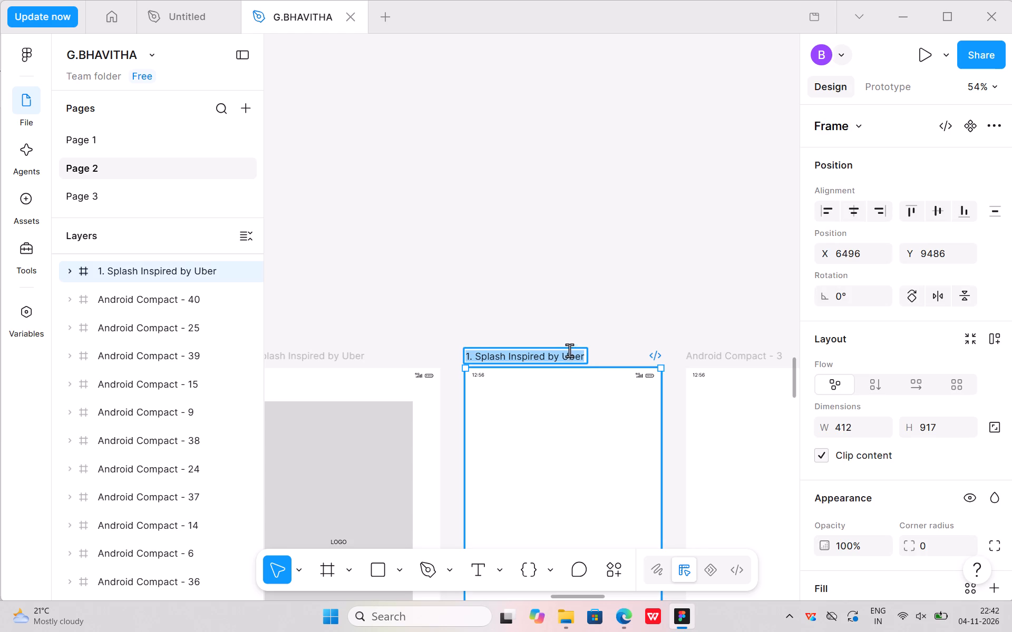
key(BackSpace)
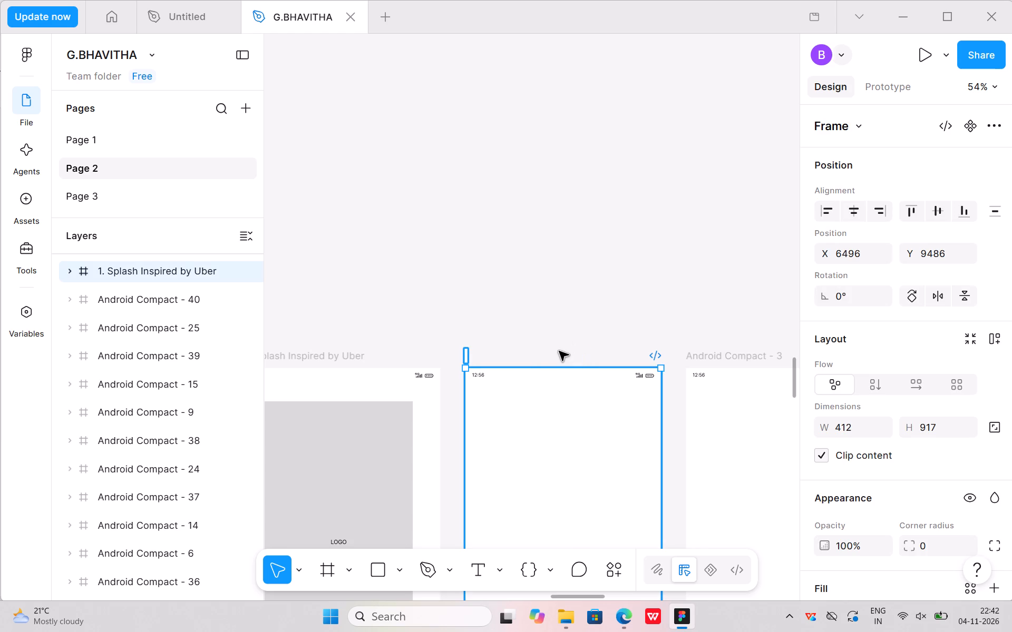
key(ctrl+v)
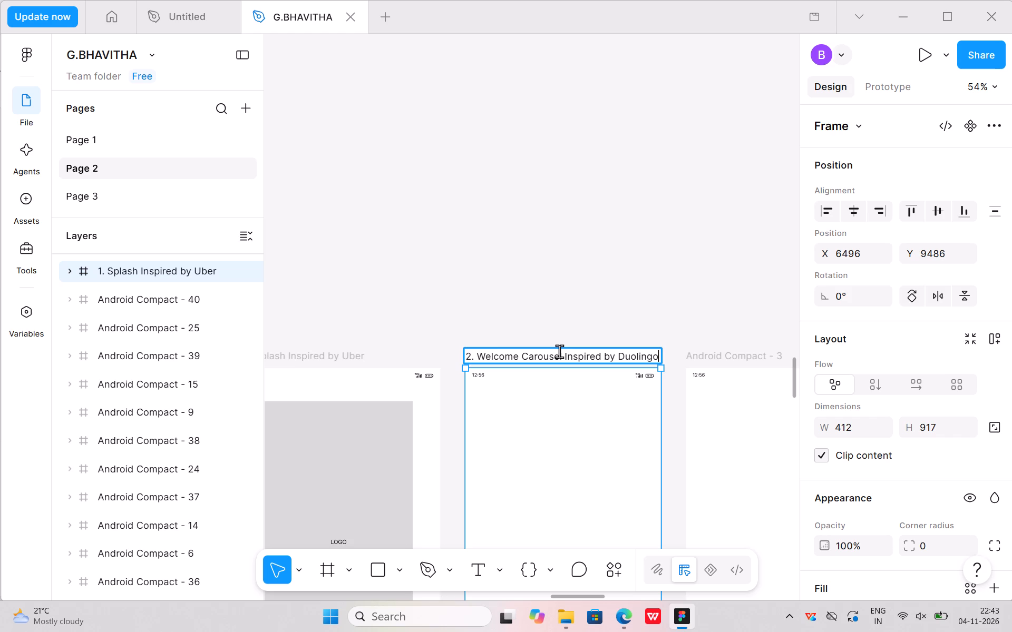
click(559, 351)
scroll(0, 631, down, 1)
click(685, 369)
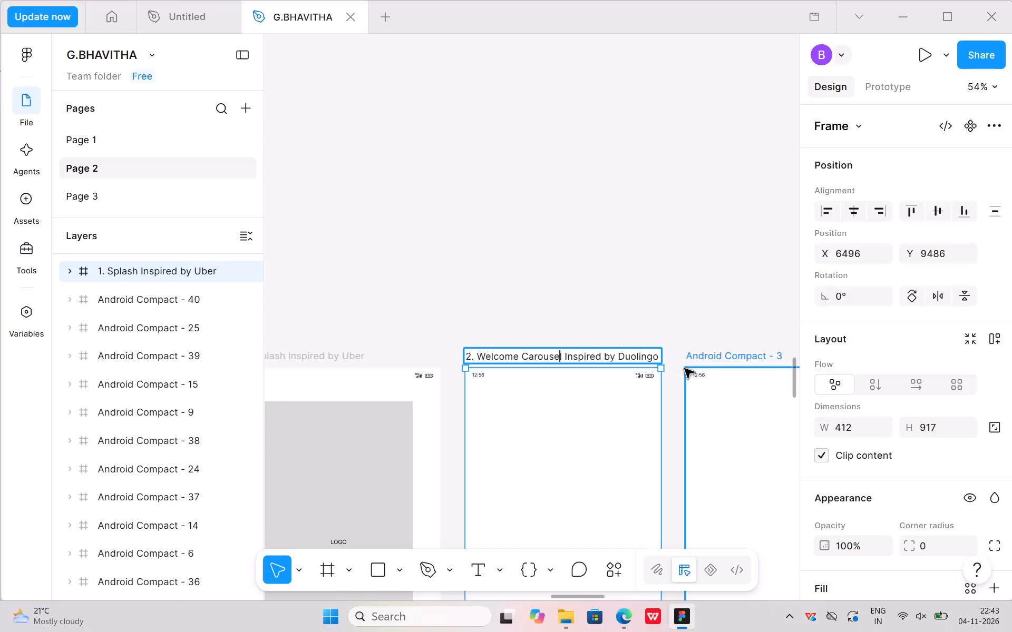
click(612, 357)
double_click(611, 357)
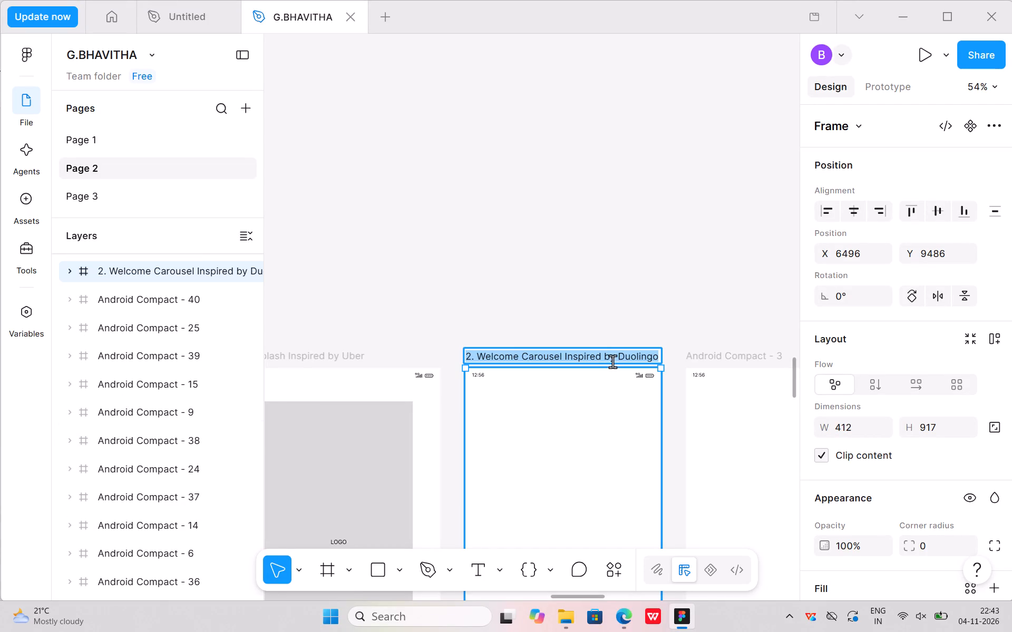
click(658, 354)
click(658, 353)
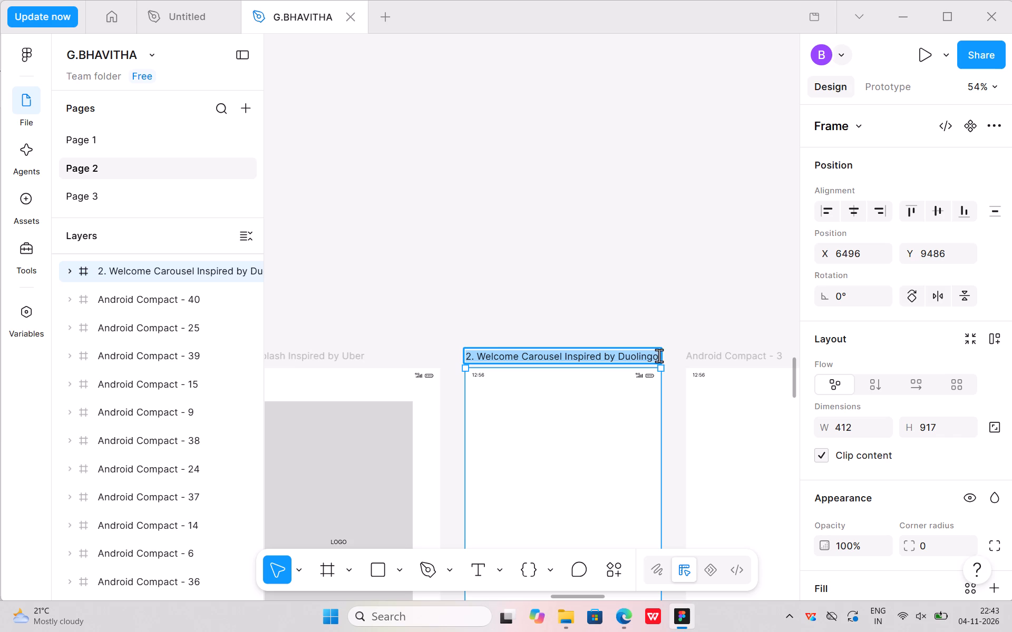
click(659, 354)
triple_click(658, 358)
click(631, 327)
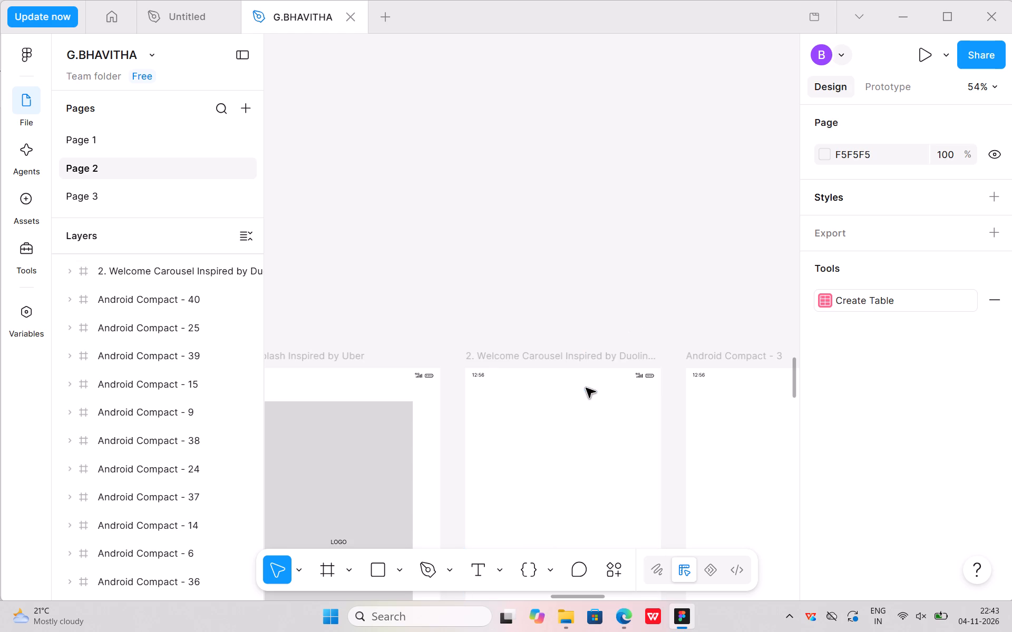
Shorten the second frame's name to "2. Welcome Carousel".
click(578, 359)
click(578, 359)
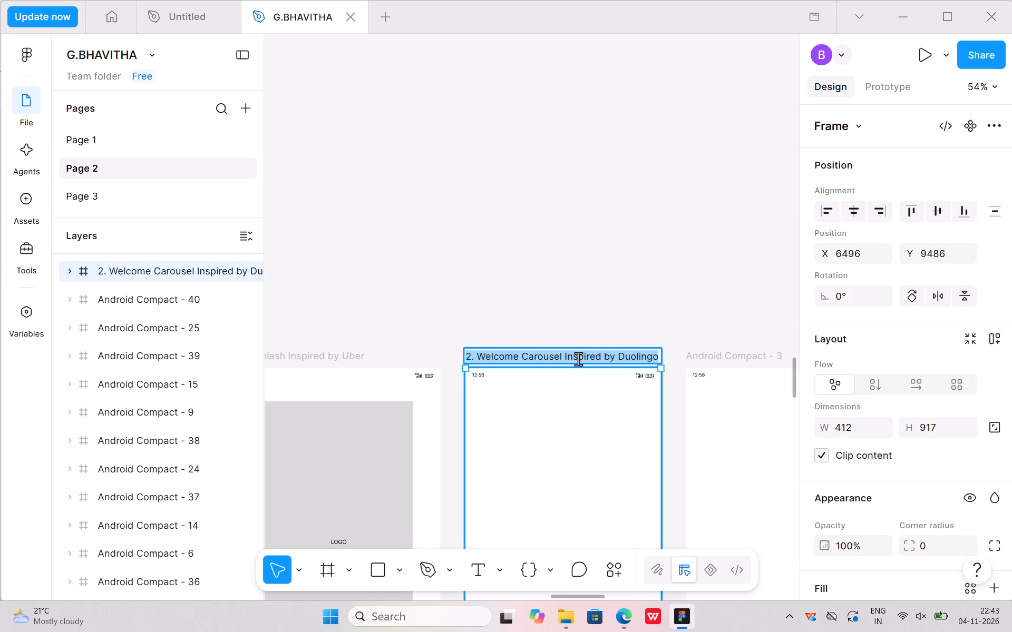
key(BackSpace)
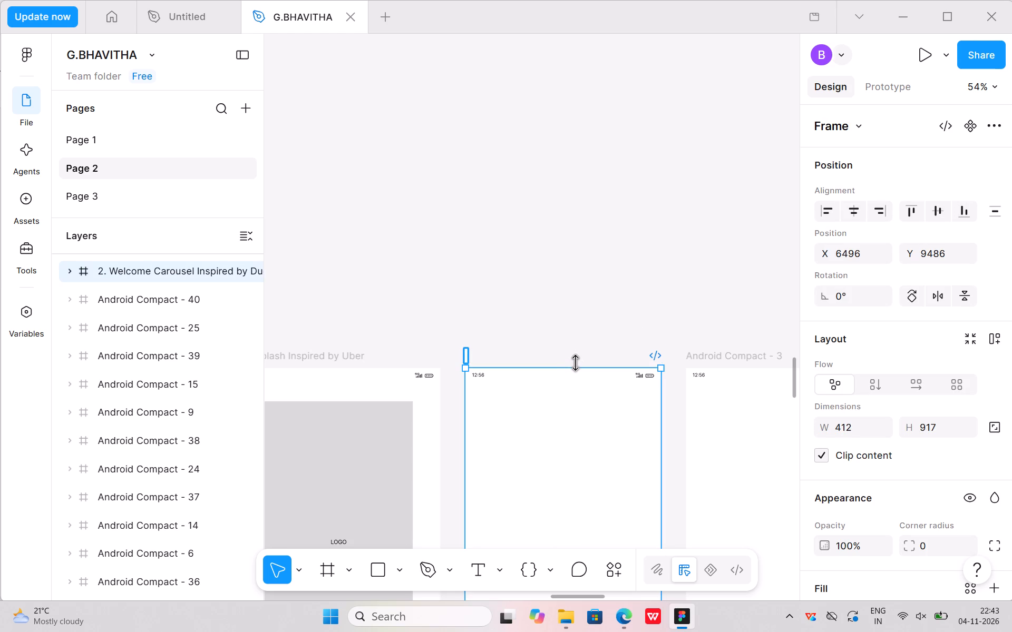
key(ctrl+v)
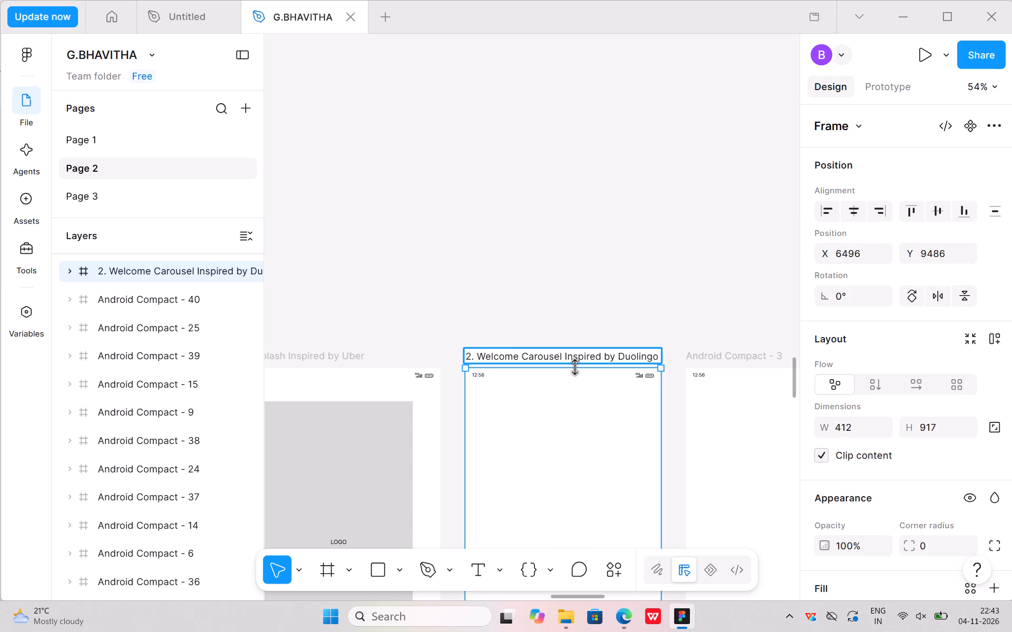
key(BackSpace)
key(BackSpace)
key(BackSpace)
key(BackSpace)
key(BackSpace)
key(BackSpace)
key(BackSpace)
key(BackSpace)
key(BackSpace)
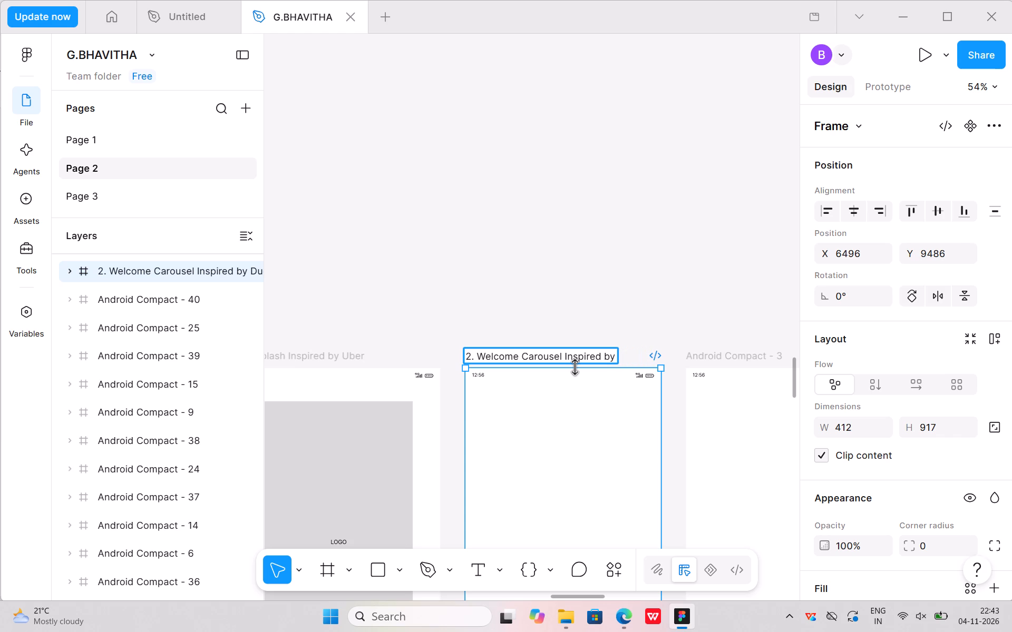
key(BackSpace)
key(BackSpace)
key(BackSpace)
key(BackSpace)
key(BackSpace)
key(BackSpace)
key(BackSpace)
key(BackSpace)
key(BackSpace)
key(BackSpace)
key(BackSpace)
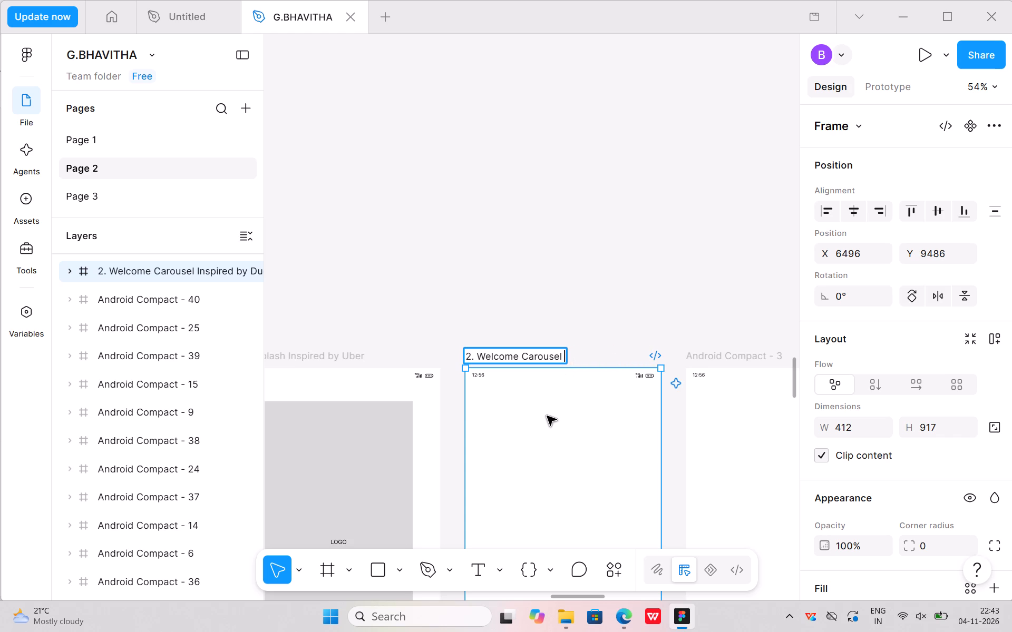
scroll(554, 420, down, 1)
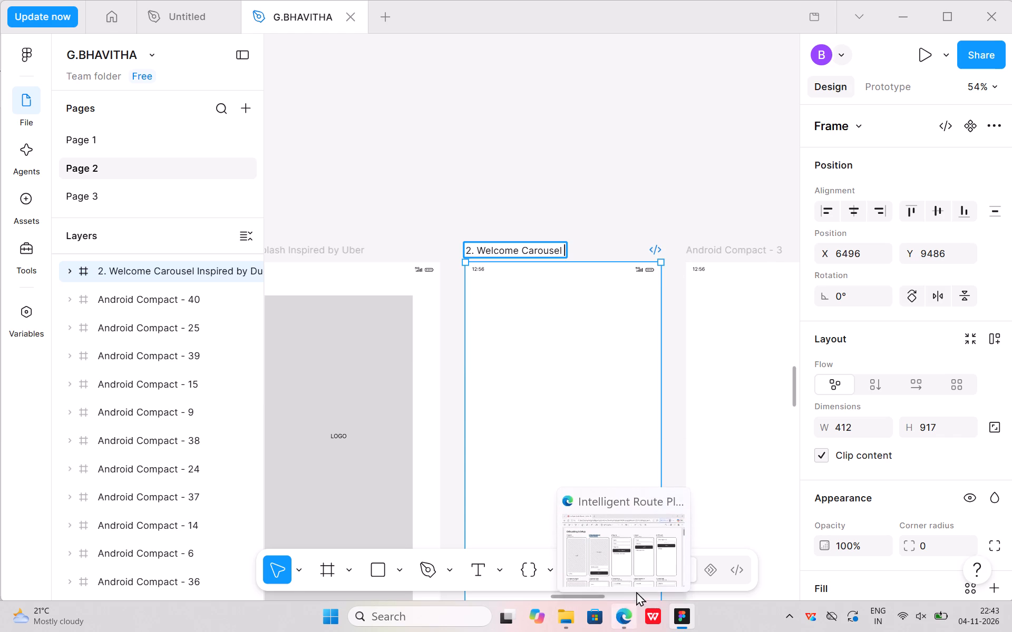
Switch to the wireframe PDF in Edge and copy the text "Smarter routes" from the 2. Welcome Carousel wireframe.
click(650, 569)
click(282, 329)
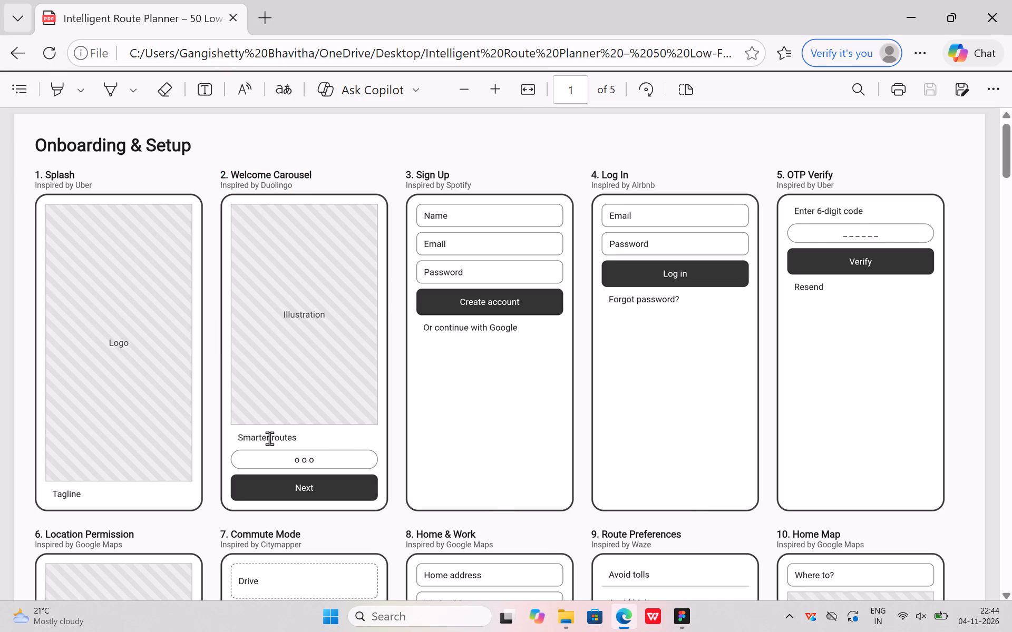
drag(231, 436, 317, 436)
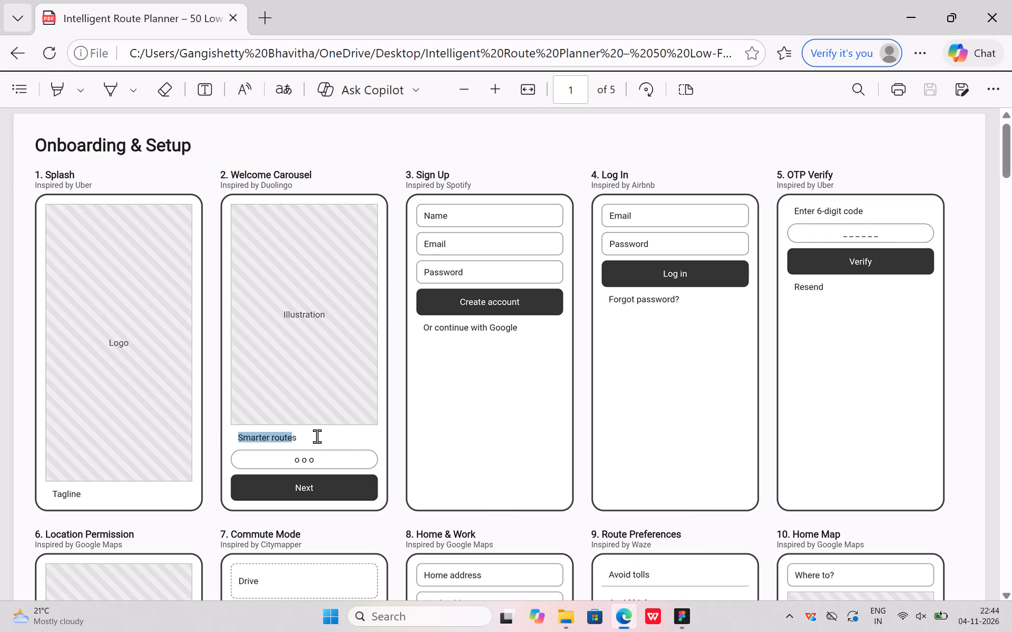
drag(317, 436, 358, 482)
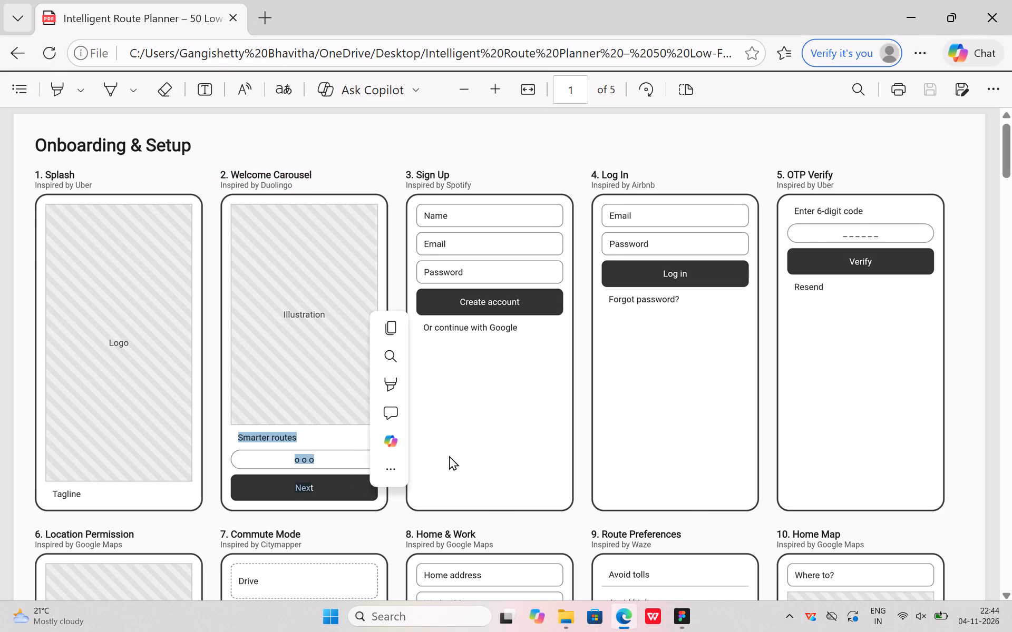
click(451, 452)
drag(229, 445, 266, 462)
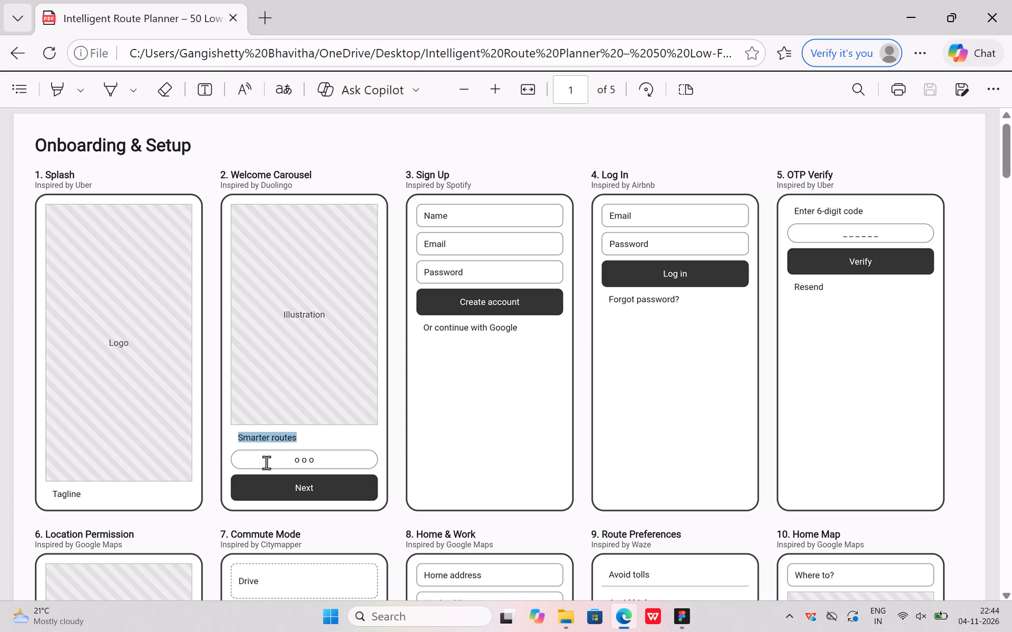
drag(266, 462, 284, 472)
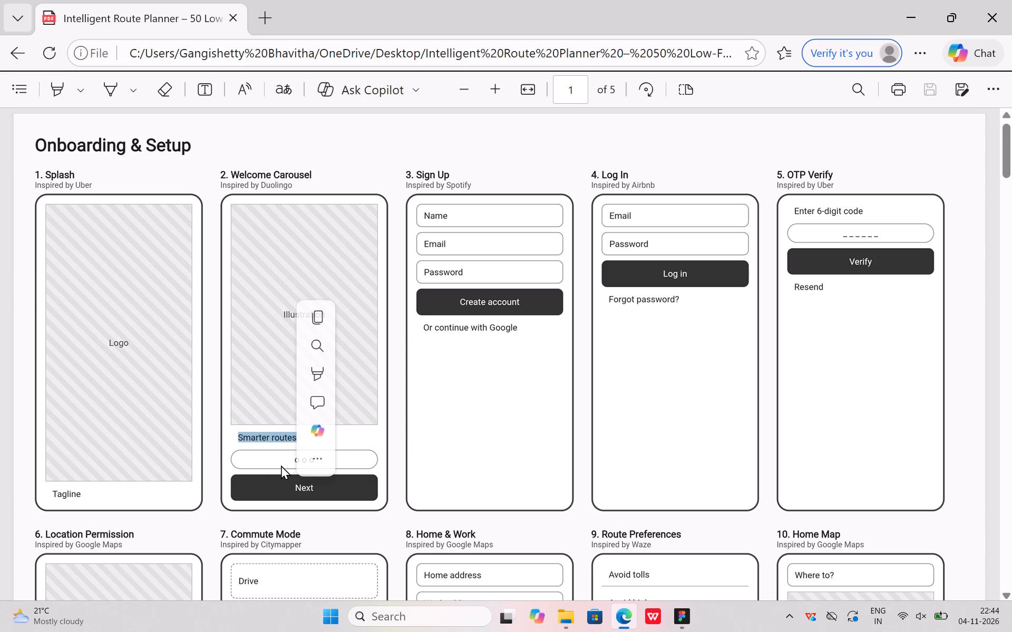
key(ctrl+c)
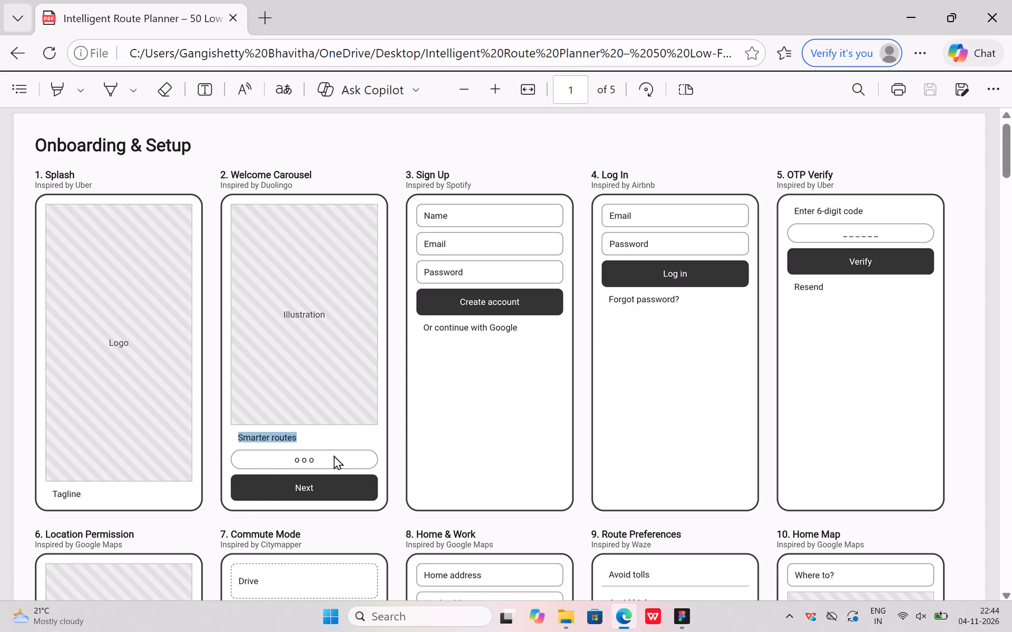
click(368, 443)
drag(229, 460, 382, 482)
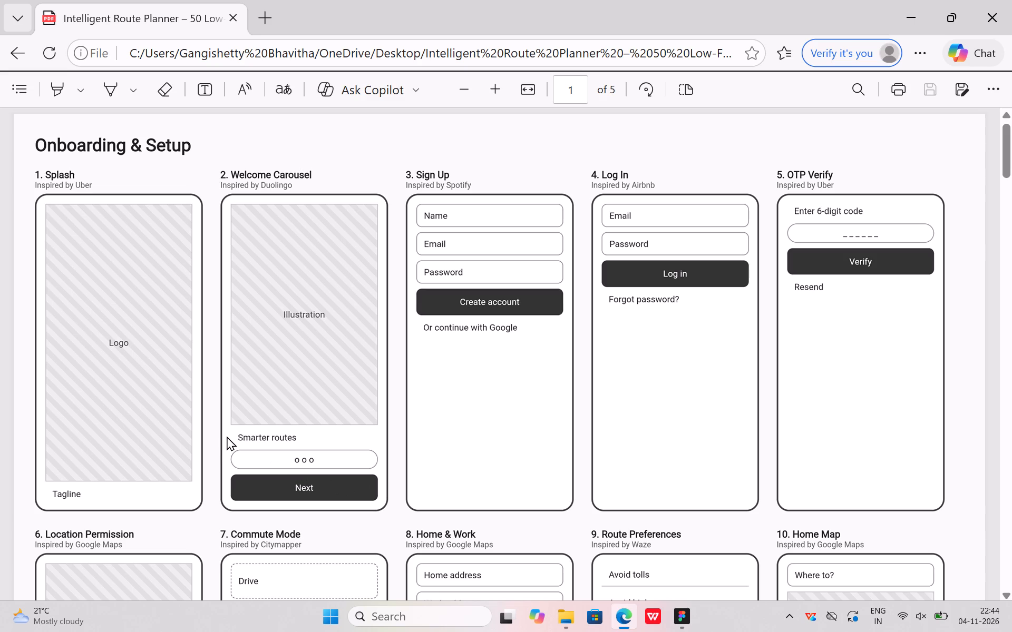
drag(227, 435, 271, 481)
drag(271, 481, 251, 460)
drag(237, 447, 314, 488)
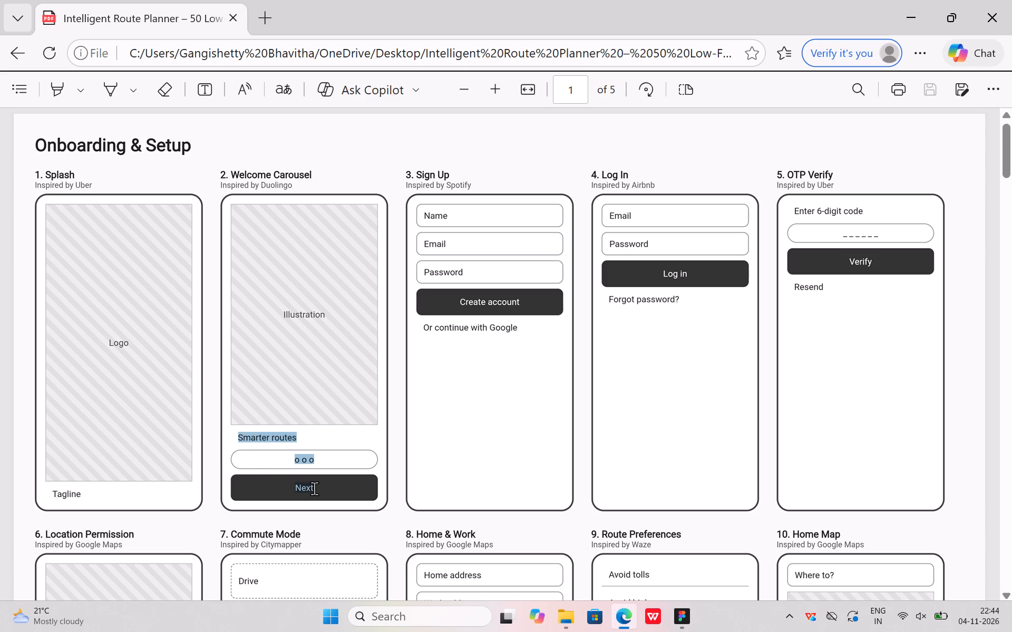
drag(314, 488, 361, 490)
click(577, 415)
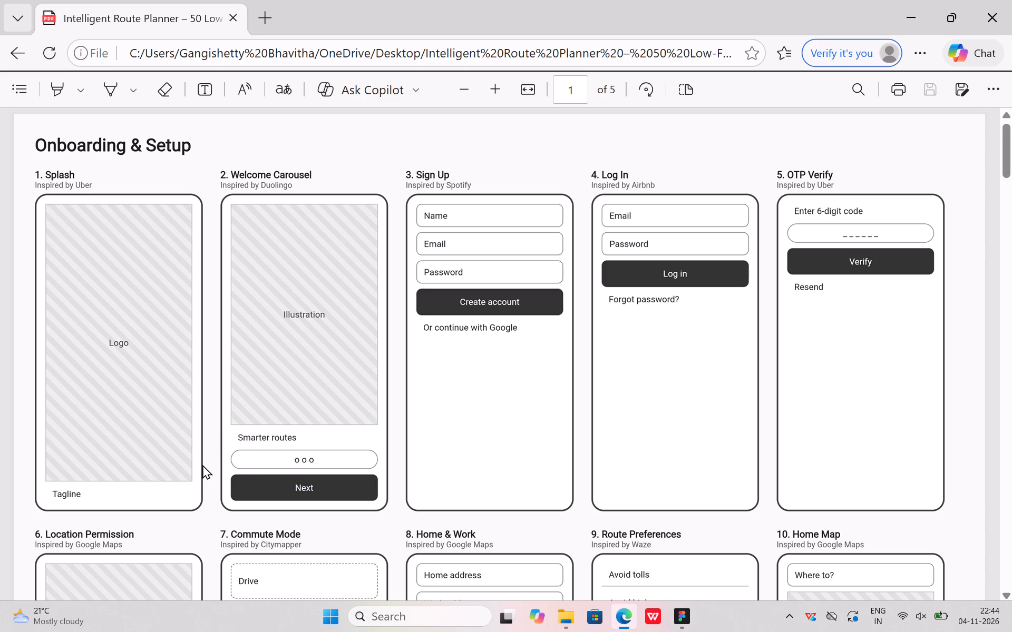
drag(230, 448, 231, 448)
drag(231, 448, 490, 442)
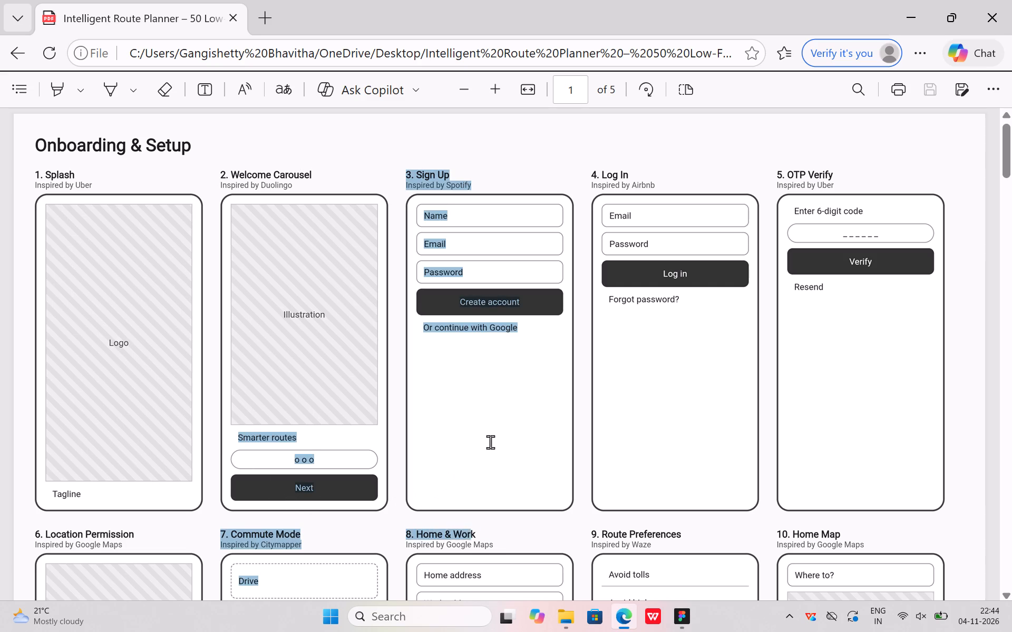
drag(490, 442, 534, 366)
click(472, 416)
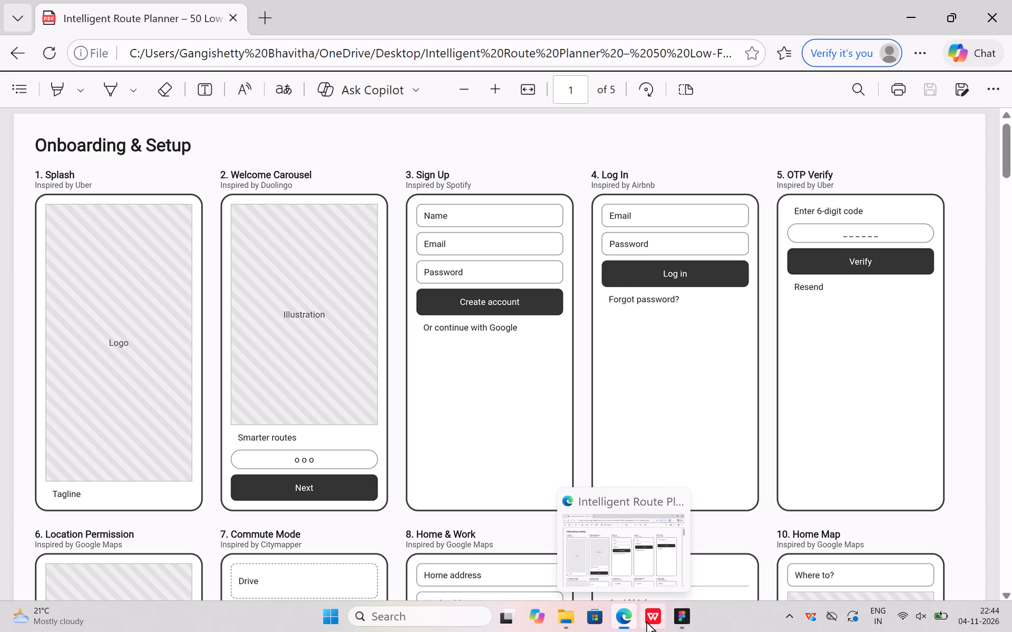
Switch to Figma and draw a grey rectangle about 354 × 629 at about X 20, Y 59 in the 2. Welcome Carousel frame.
click(690, 574)
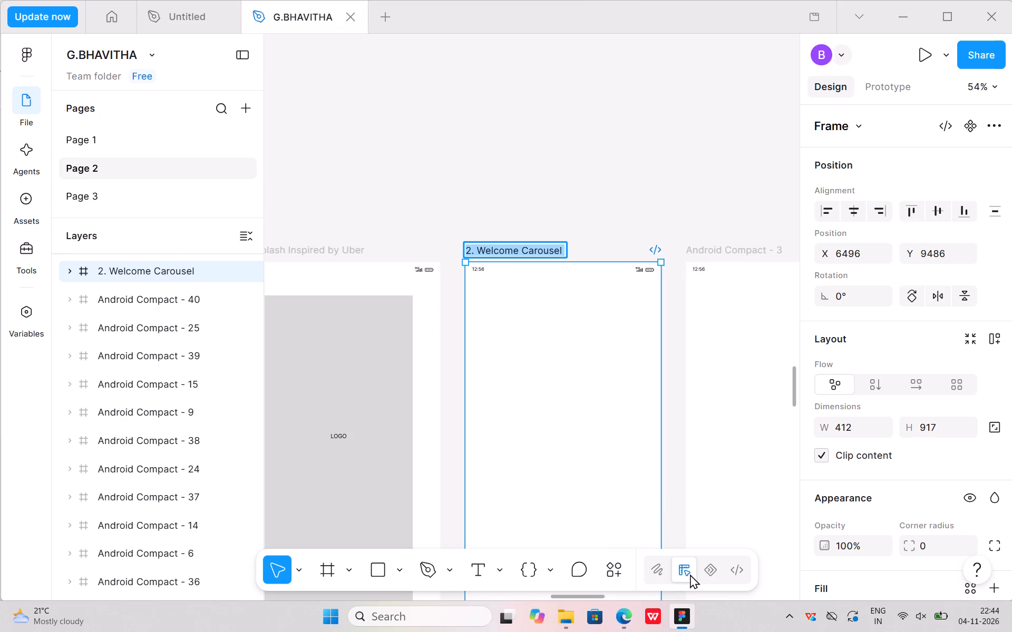
click(375, 572)
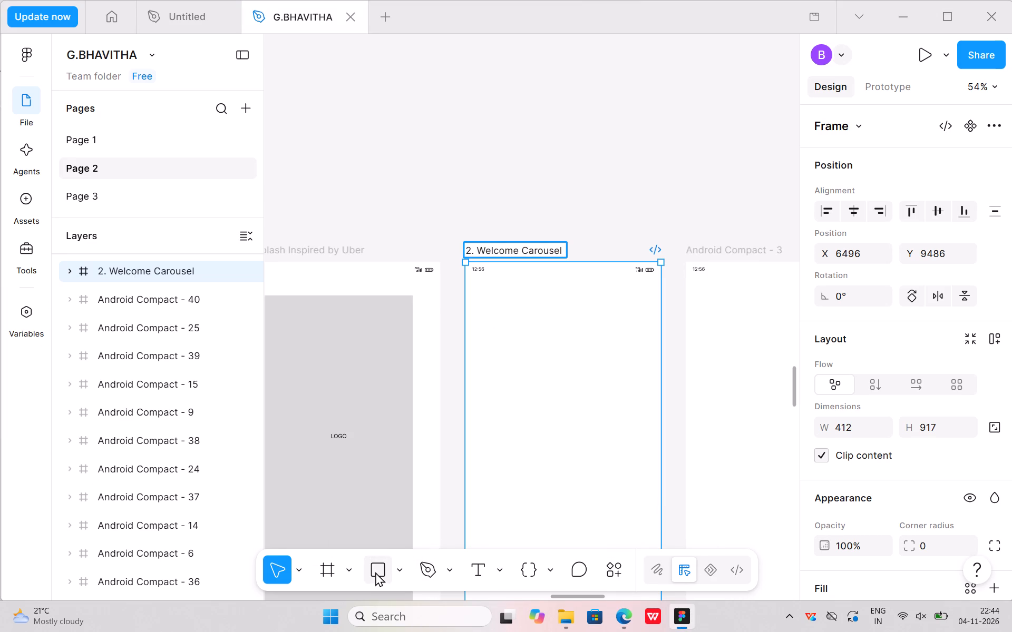
scroll(533, 389, down, 1)
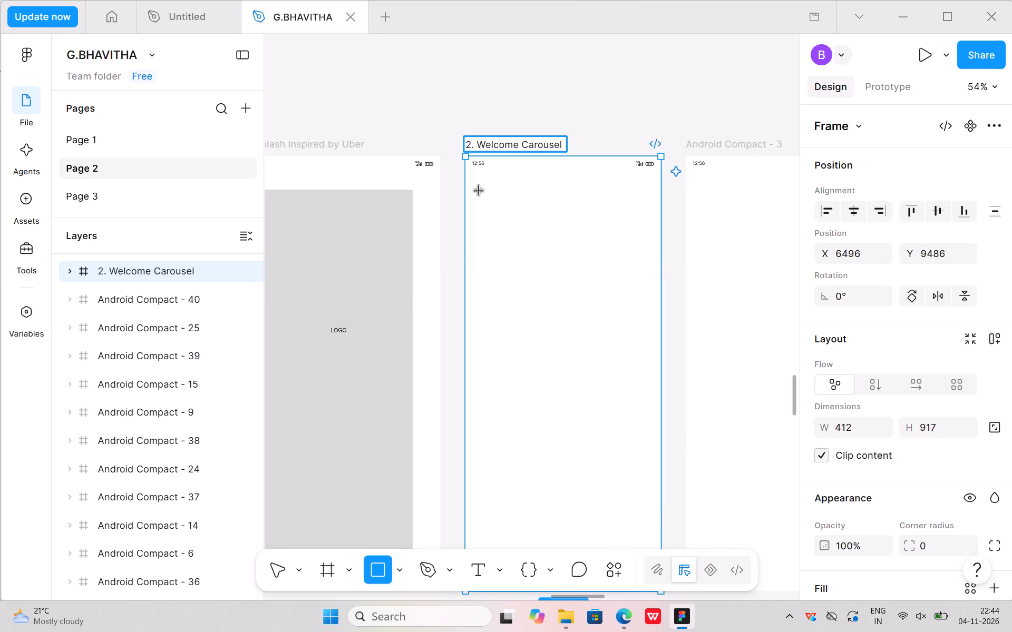
drag(474, 184, 504, 200)
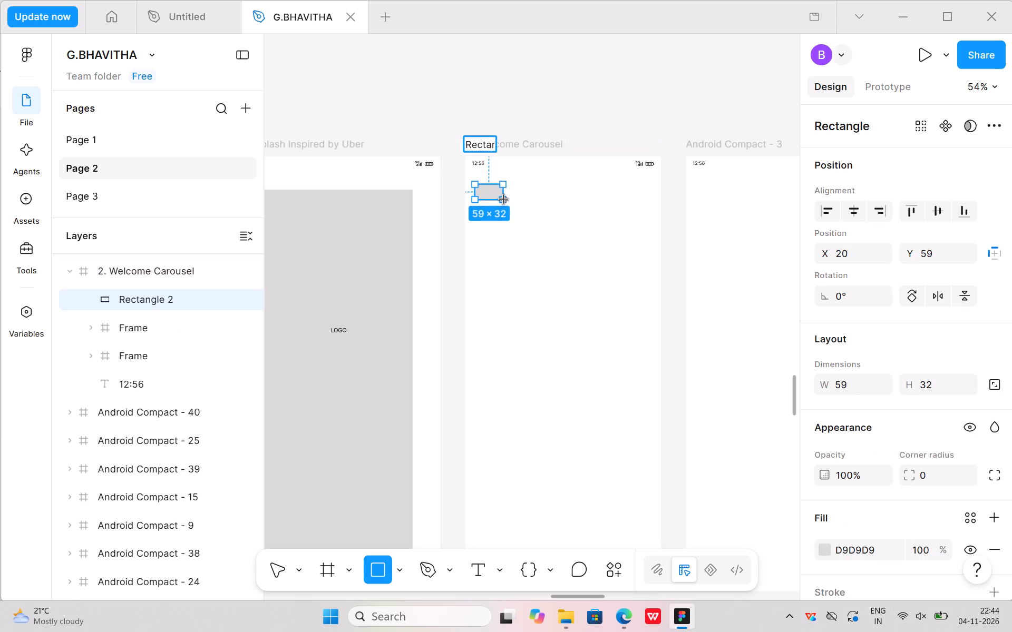
drag(504, 200, 635, 407)
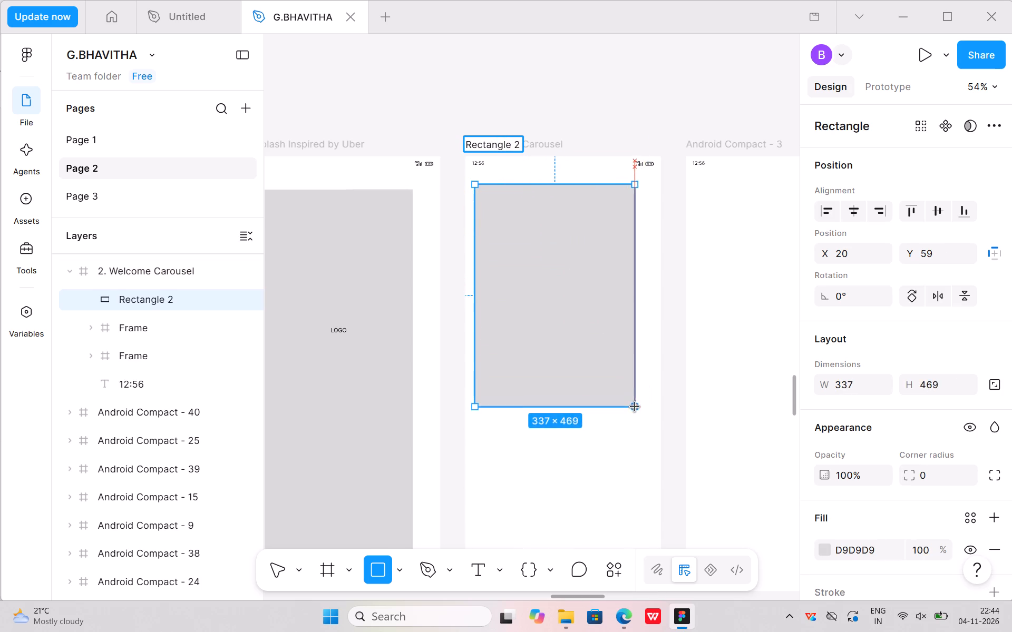
drag(635, 407, 672, 477)
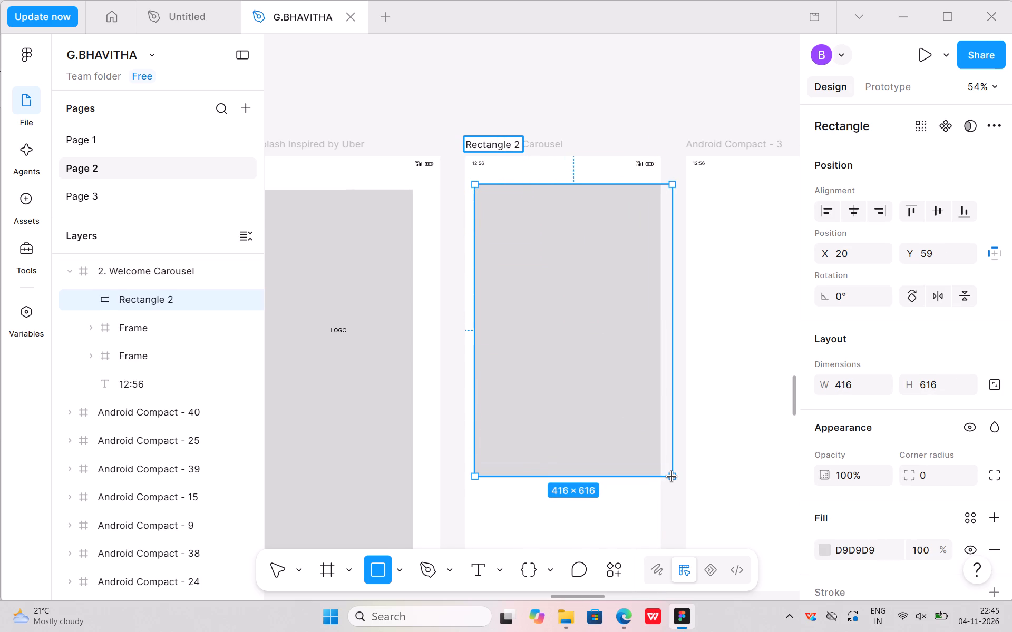
drag(672, 477, 649, 480)
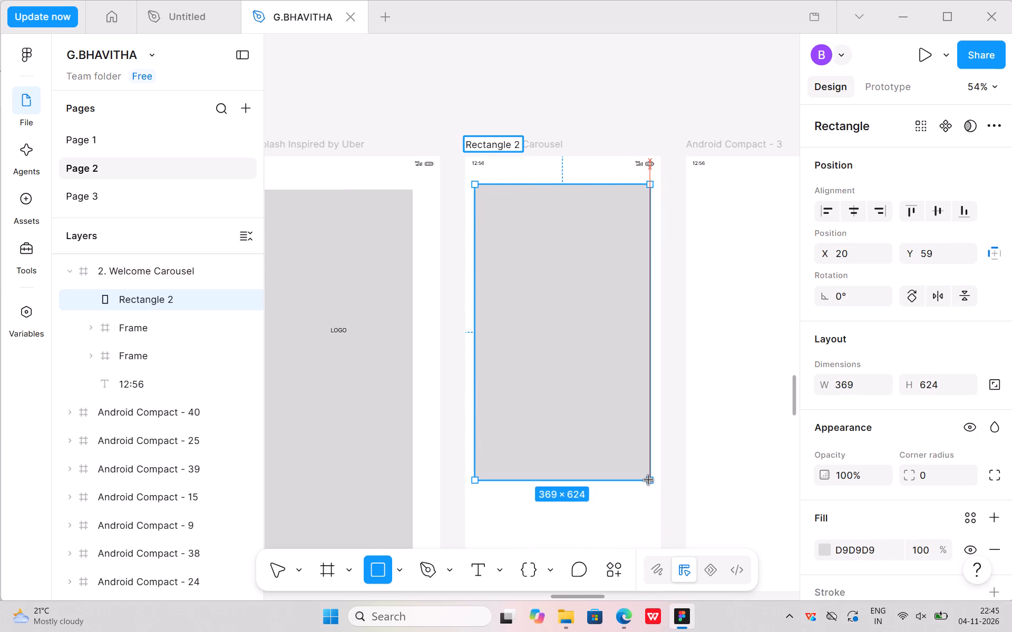
drag(649, 480, 643, 482)
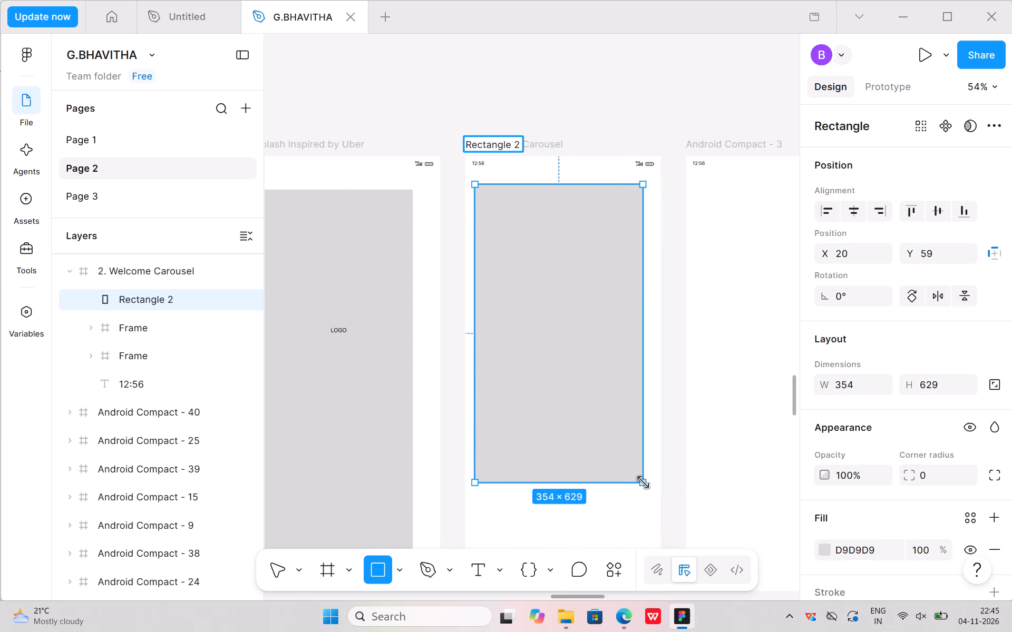
drag(722, 436, 722, 440)
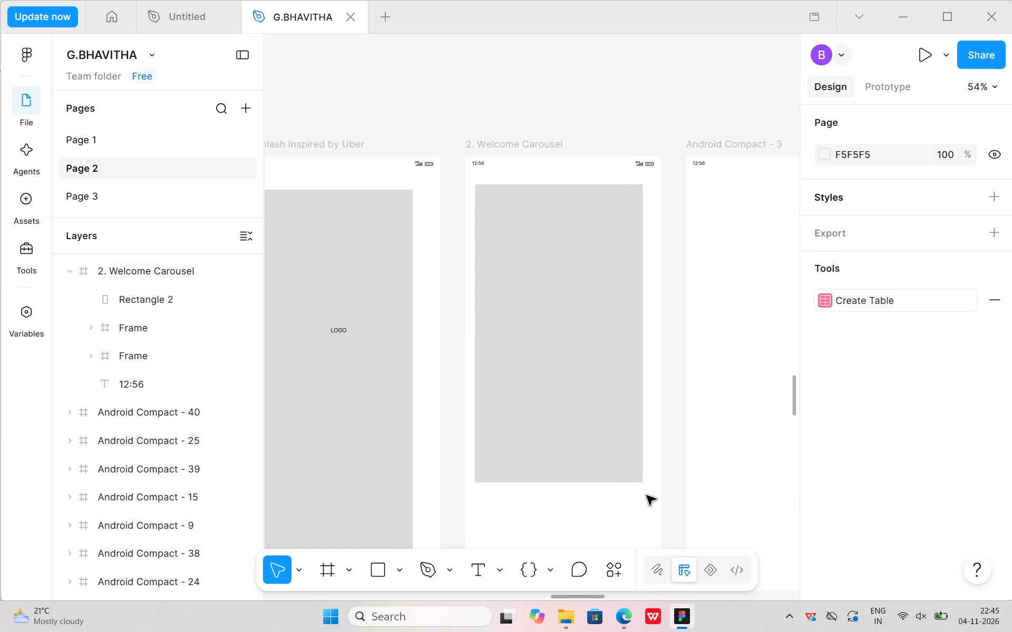
Narrow the grey rectangle from its left edge to about 336 wide, so it starts at about X 38.
ctrl+scroll(607, 497, down, 2)
ctrl+scroll(607, 497, up, 3)
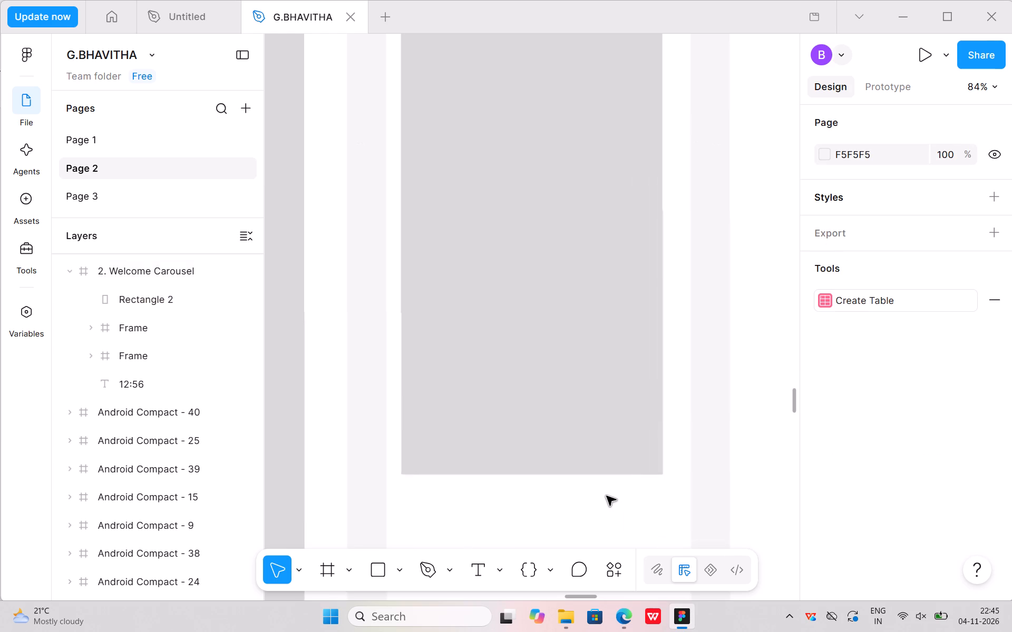
click(420, 434)
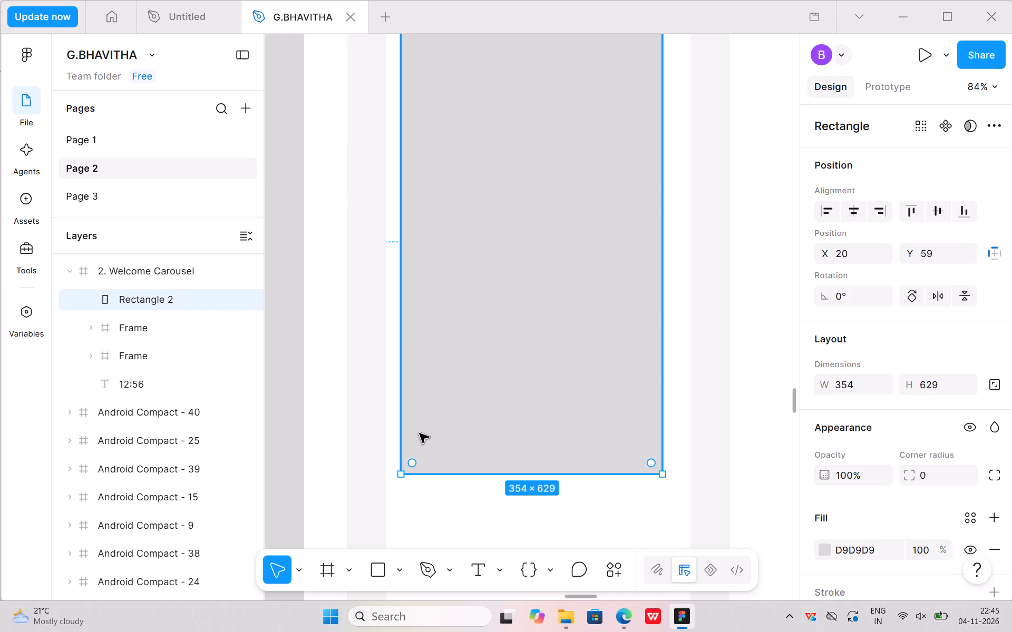
drag(404, 446, 410, 446)
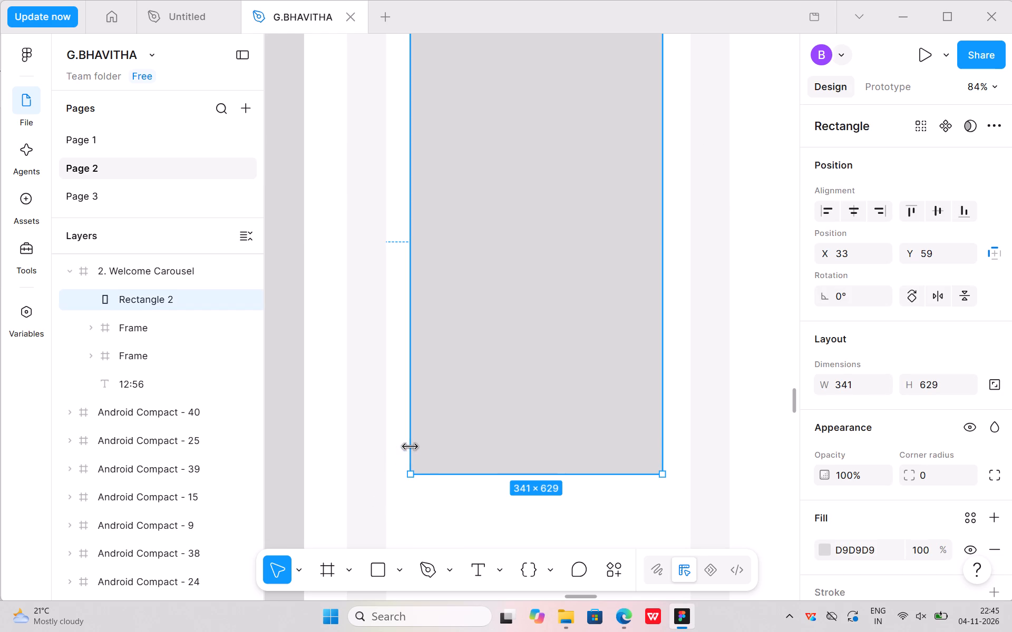
drag(410, 446, 427, 446)
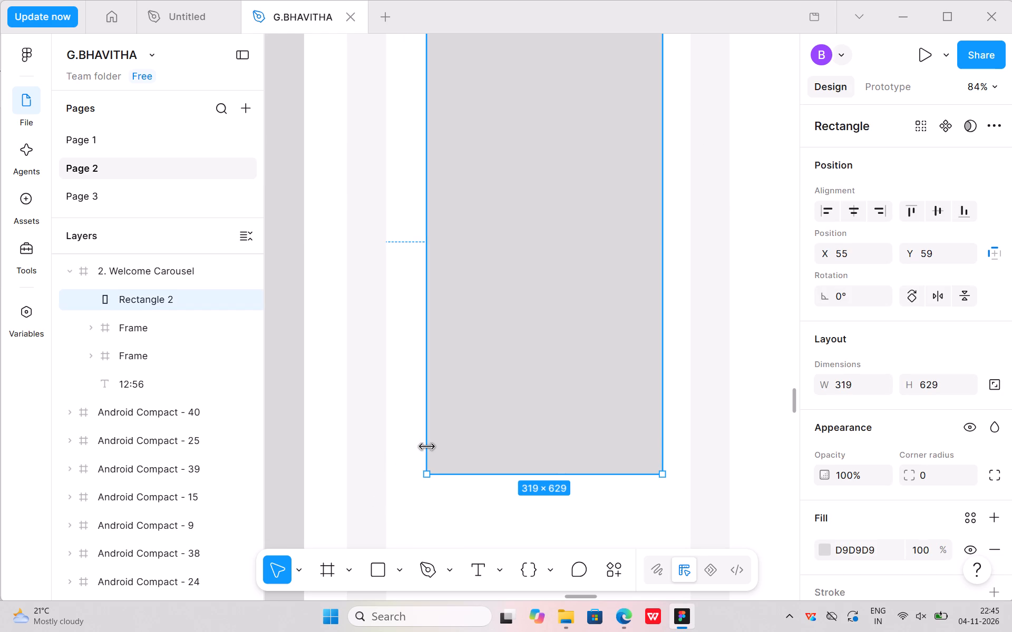
drag(427, 446, 414, 445)
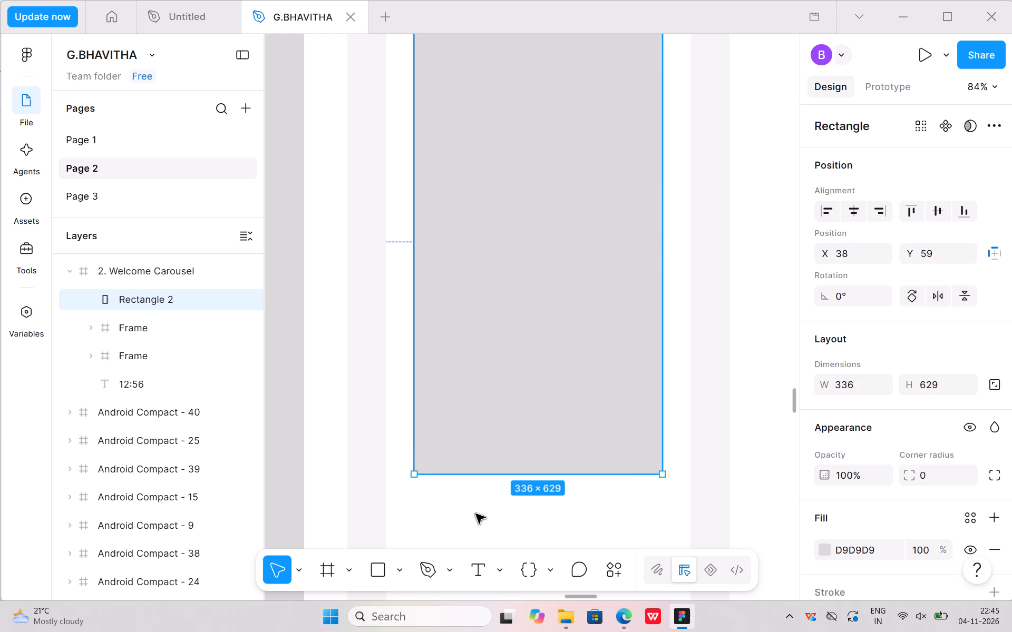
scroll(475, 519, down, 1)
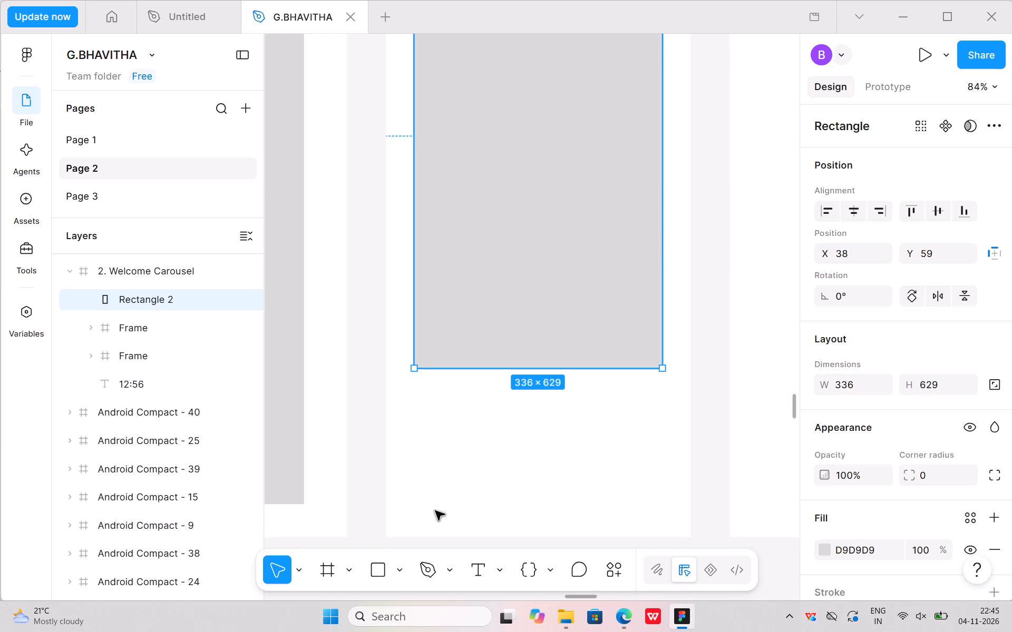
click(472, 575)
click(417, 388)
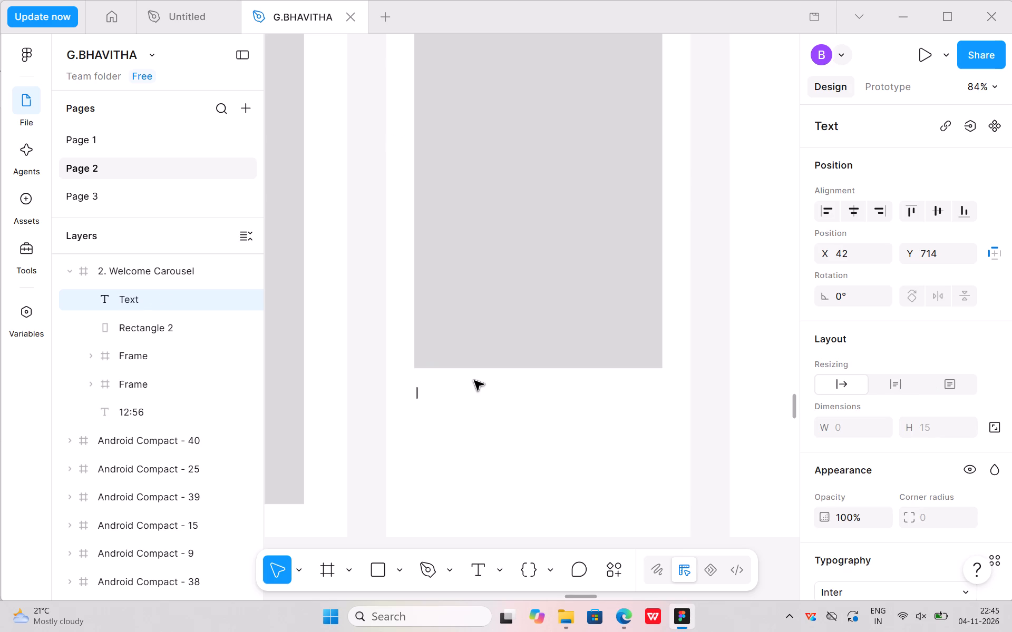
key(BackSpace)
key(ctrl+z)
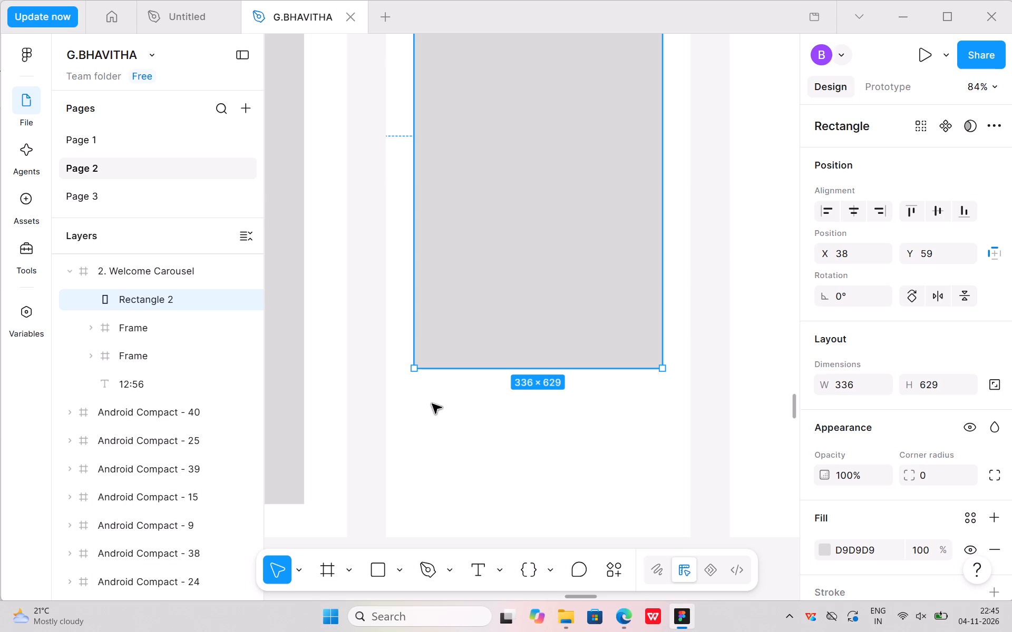
Add the copied text "Smarter routes" just below the large rectangle and align it with the rectangle's left edge at about X 38, Y 704.
key(t)
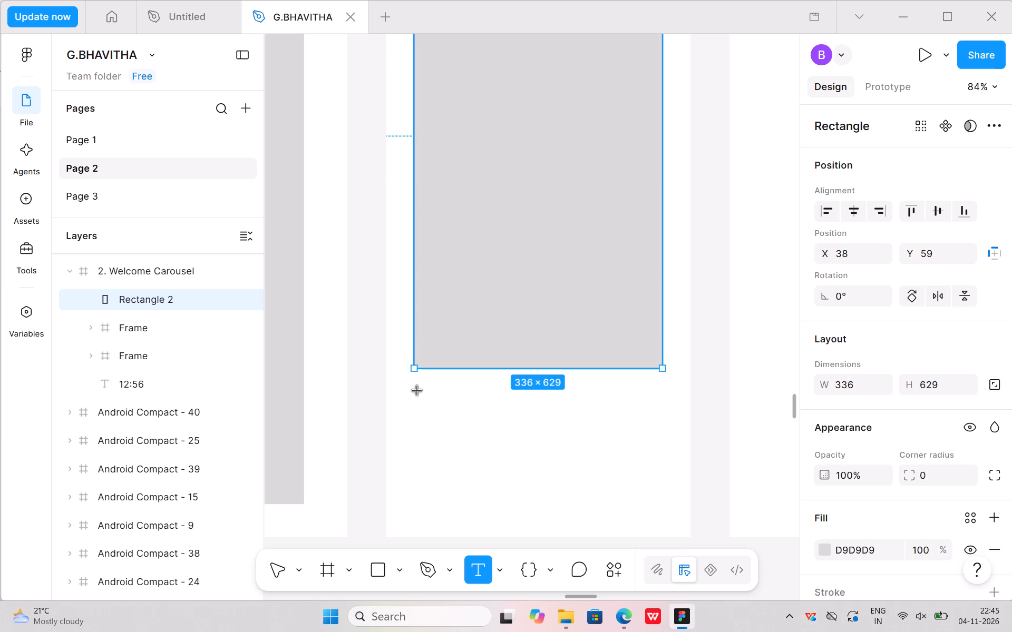
click(417, 394)
key(ctrl+v)
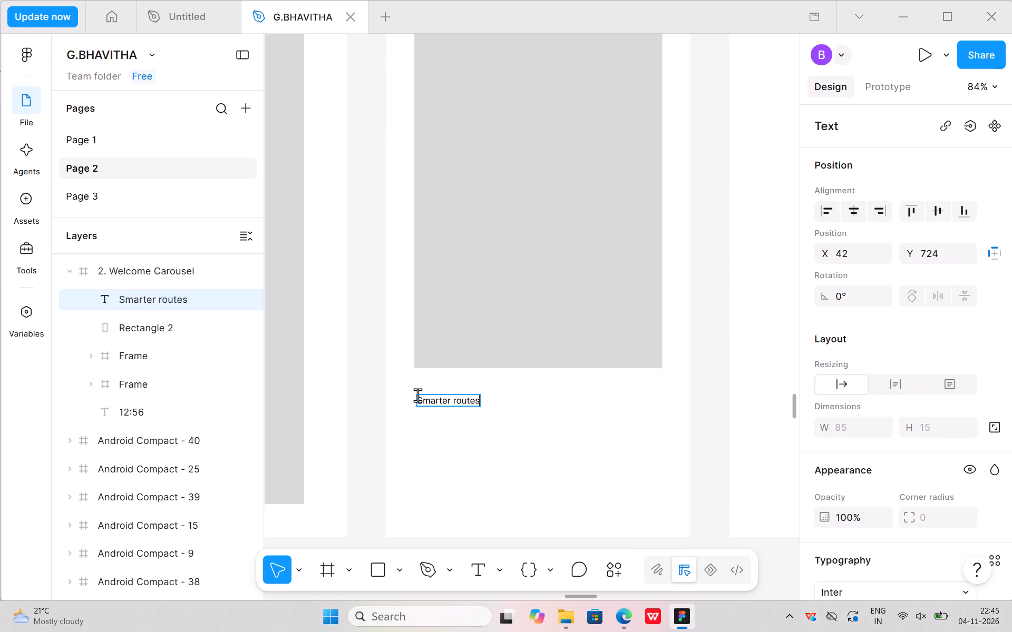
click(460, 433)
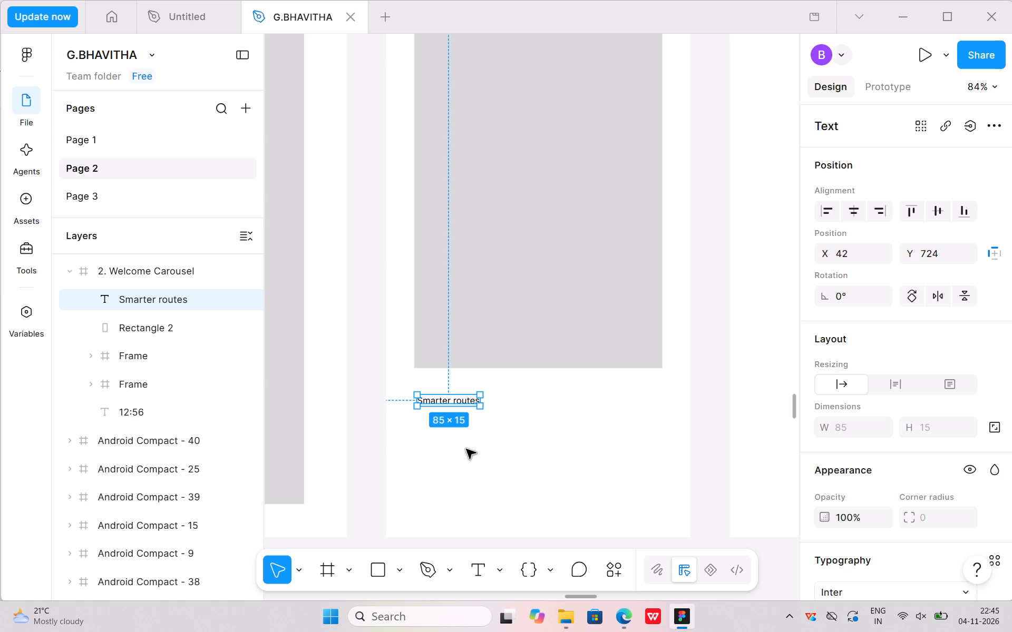
drag(444, 399, 449, 378)
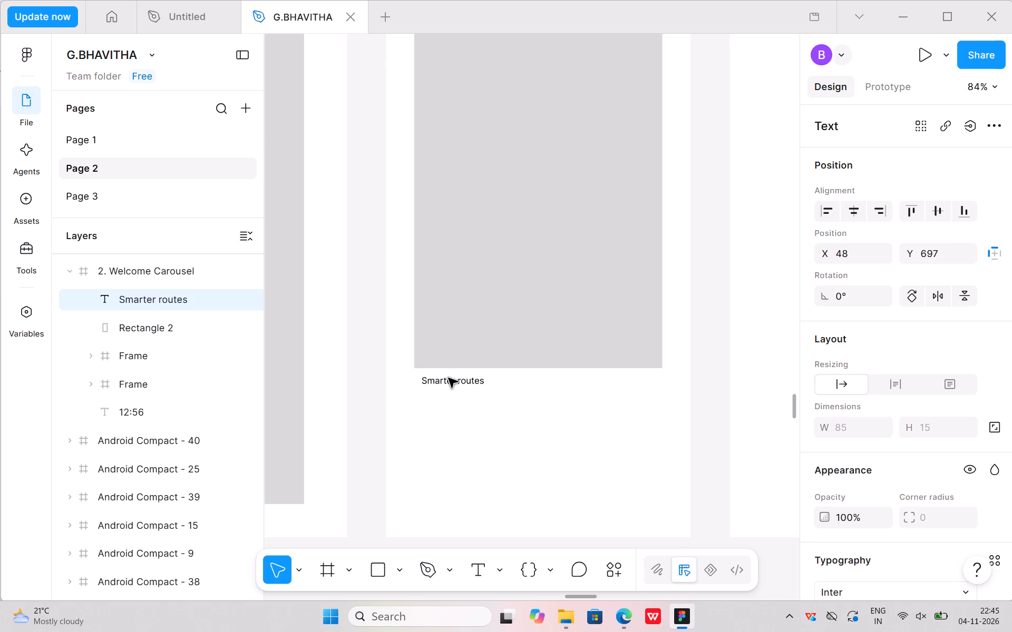
drag(449, 378, 443, 383)
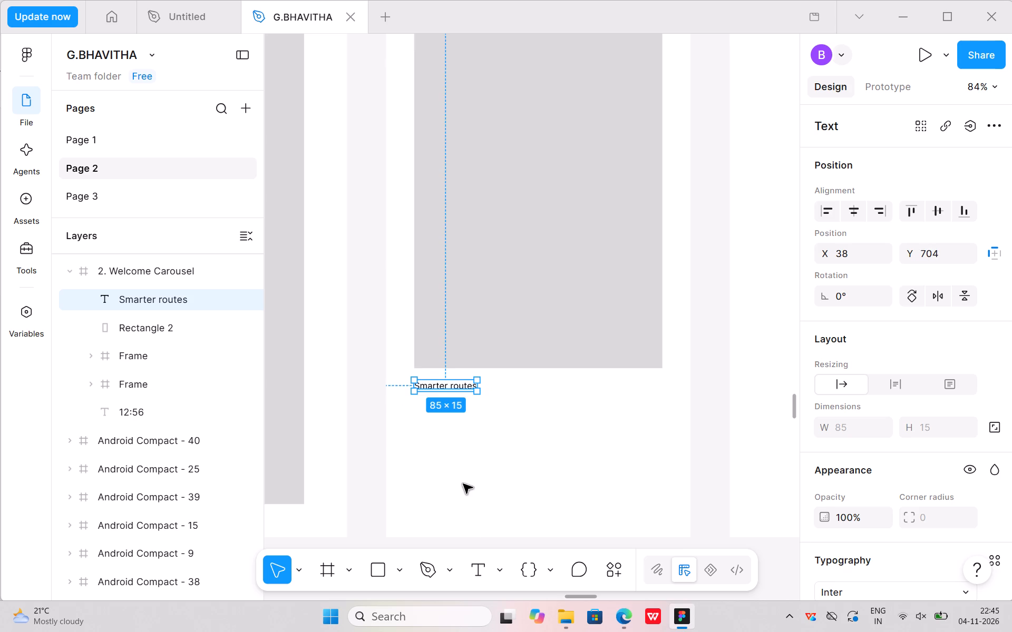
click(463, 484)
Draw a rectangle about 334 × 43 below the "Smarter routes" text and place it at about X 38, Y 749.
click(382, 572)
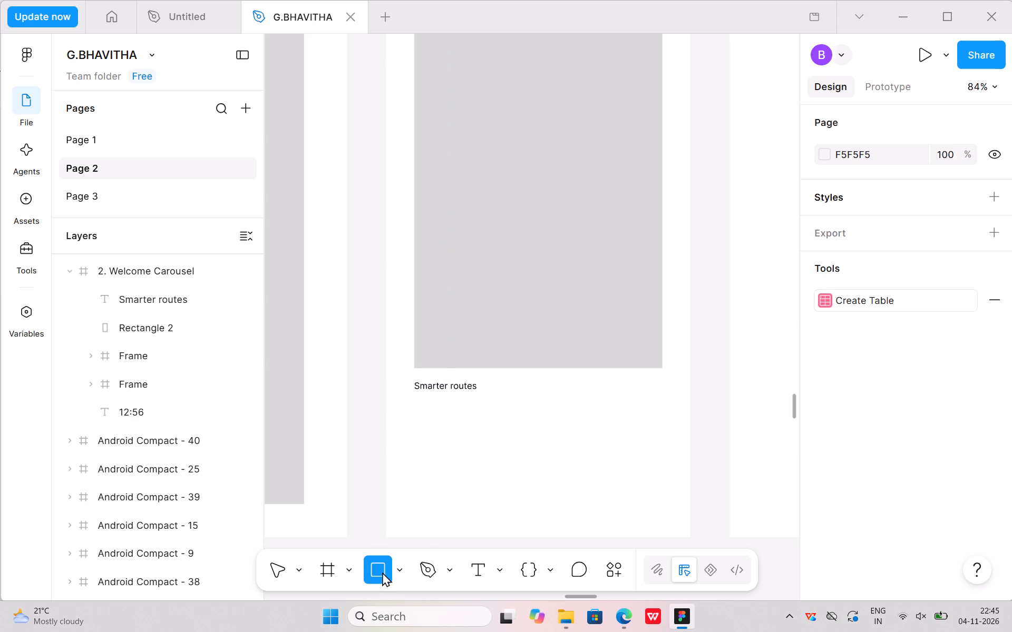
click(401, 568)
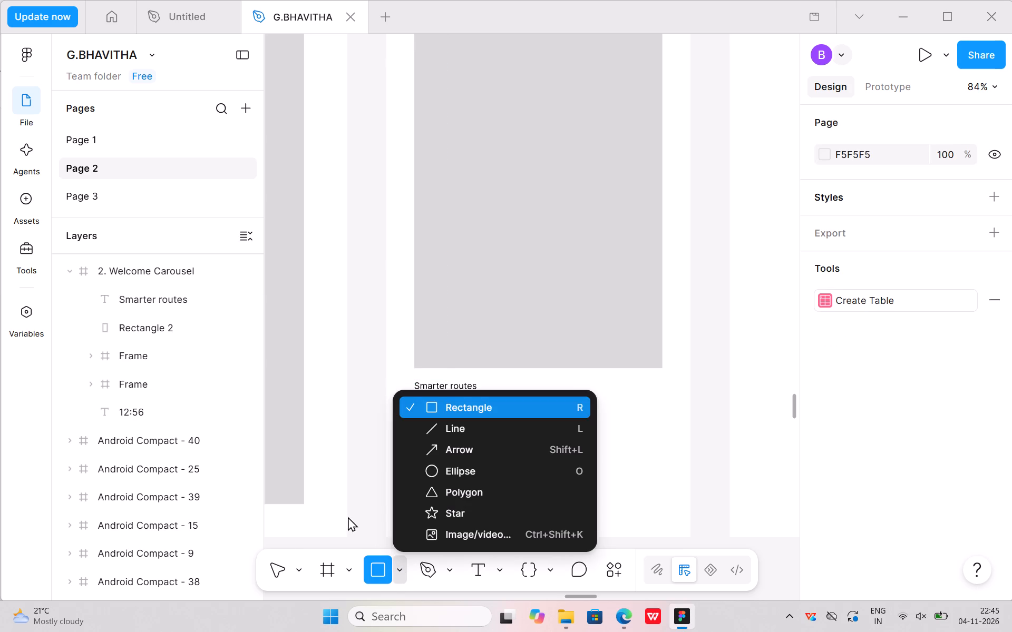
click(367, 513)
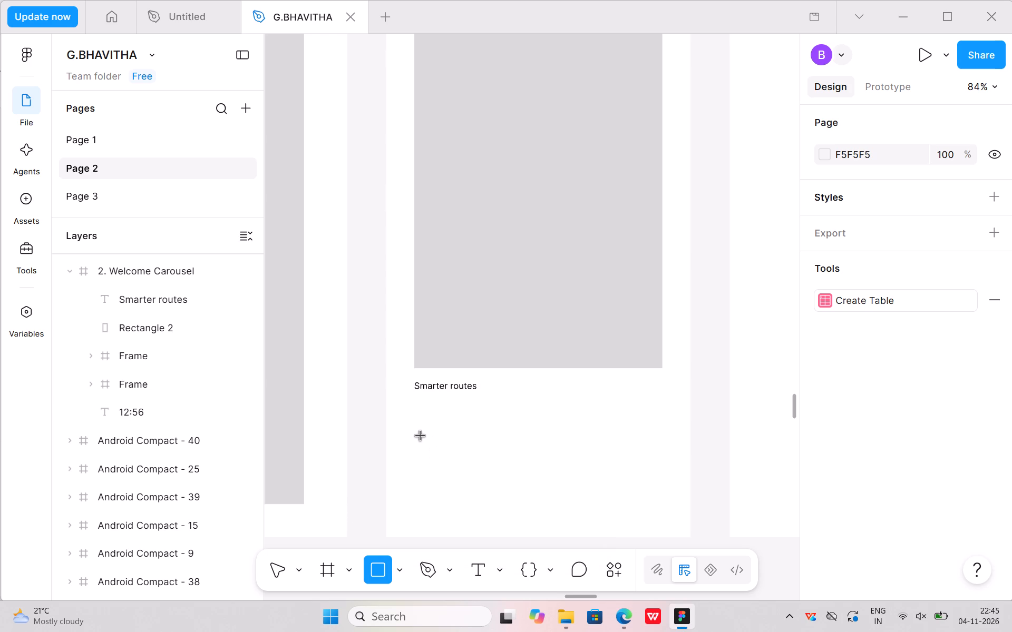
drag(416, 418, 442, 430)
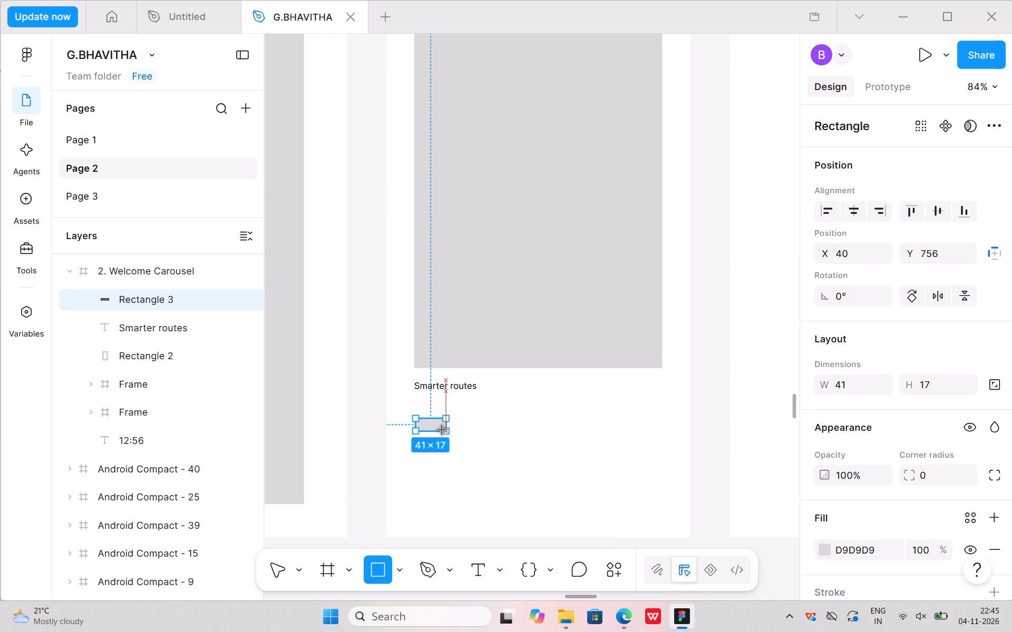
drag(442, 430, 661, 450)
drag(441, 438, 437, 432)
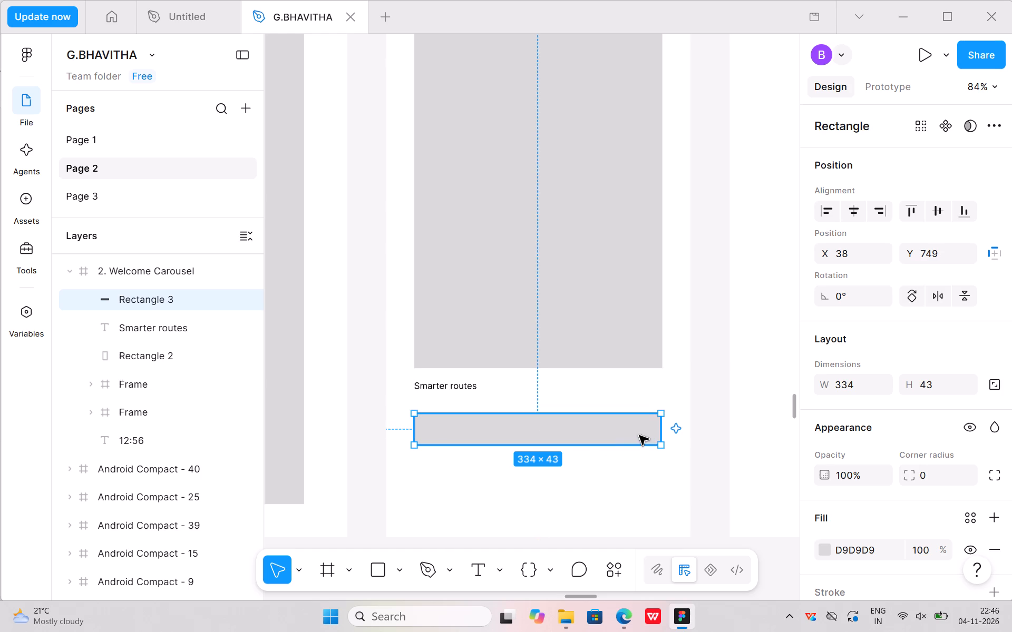
Widen the narrow rectangle below "Smarter routes" to about 336 so it matches the large rectangle's width.
click(659, 427)
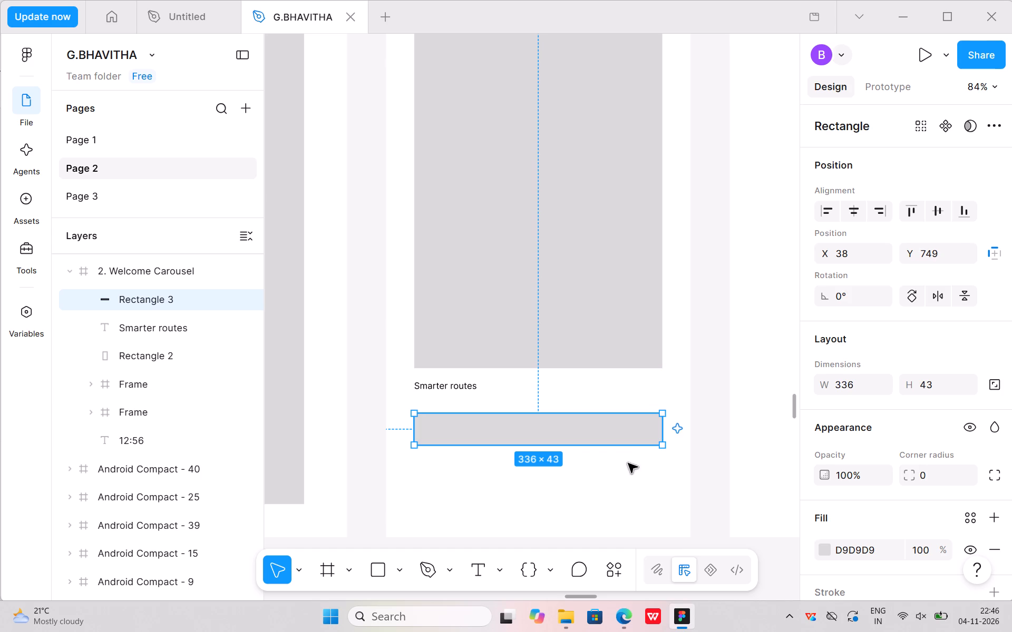
click(616, 485)
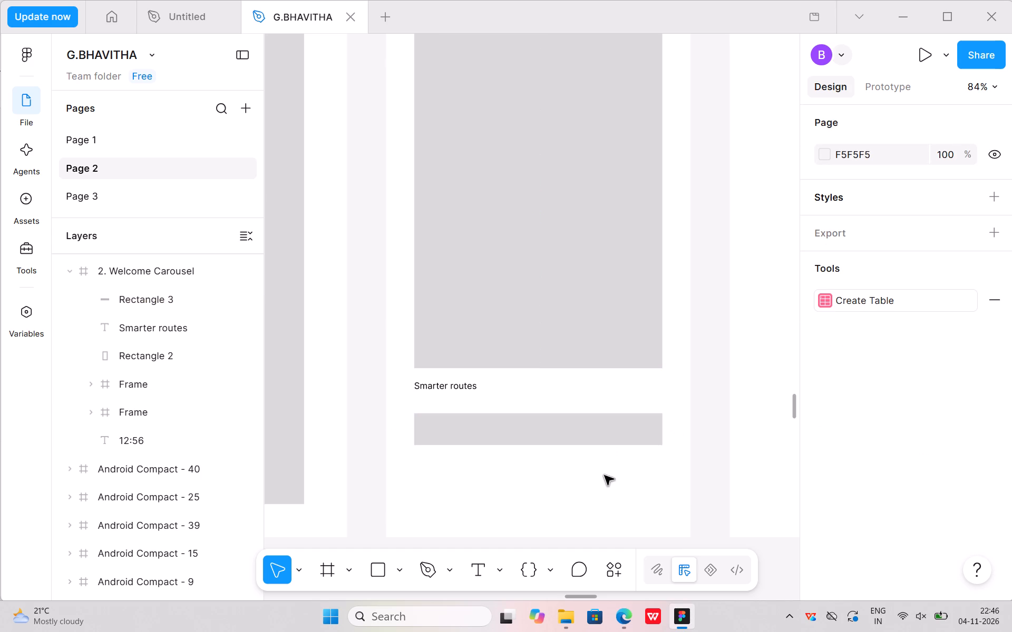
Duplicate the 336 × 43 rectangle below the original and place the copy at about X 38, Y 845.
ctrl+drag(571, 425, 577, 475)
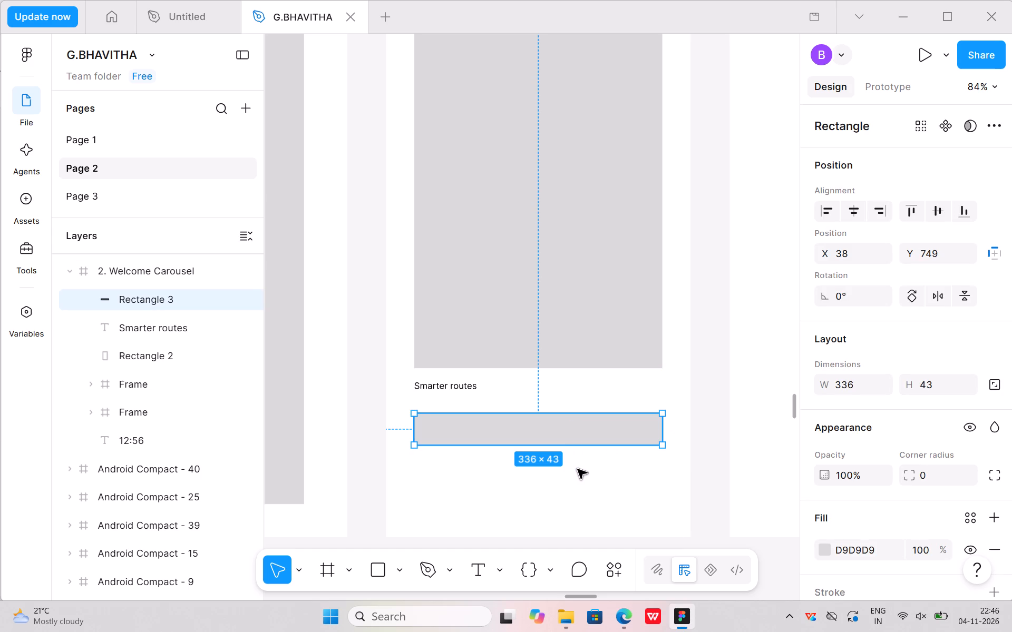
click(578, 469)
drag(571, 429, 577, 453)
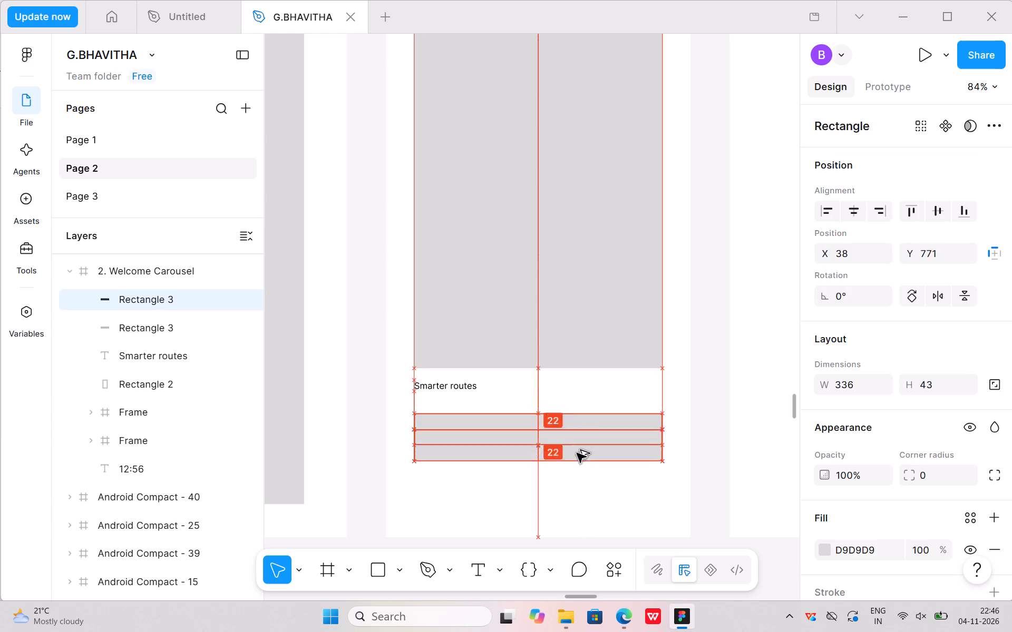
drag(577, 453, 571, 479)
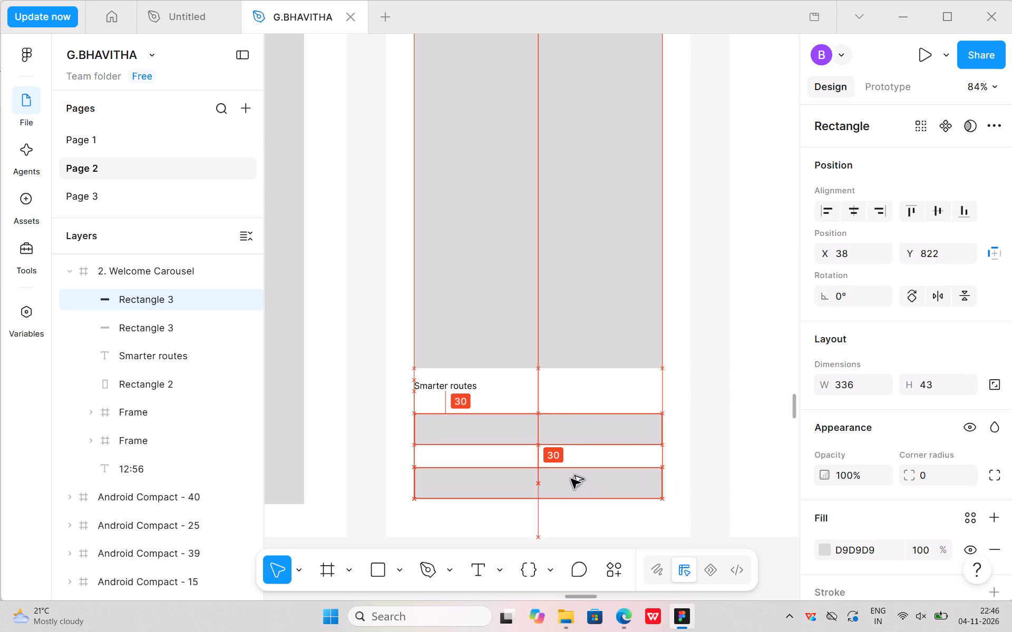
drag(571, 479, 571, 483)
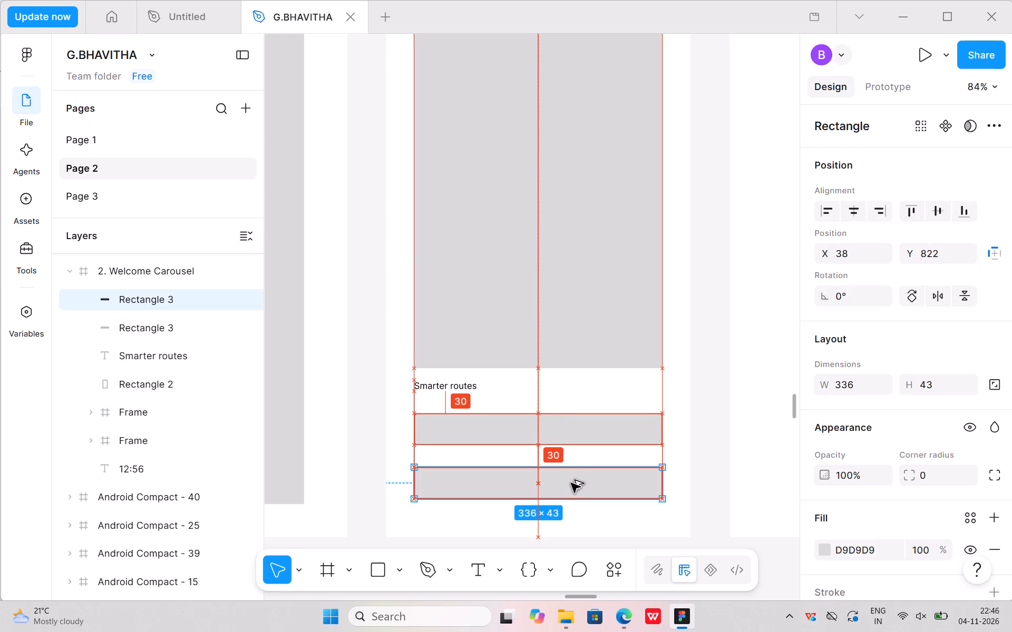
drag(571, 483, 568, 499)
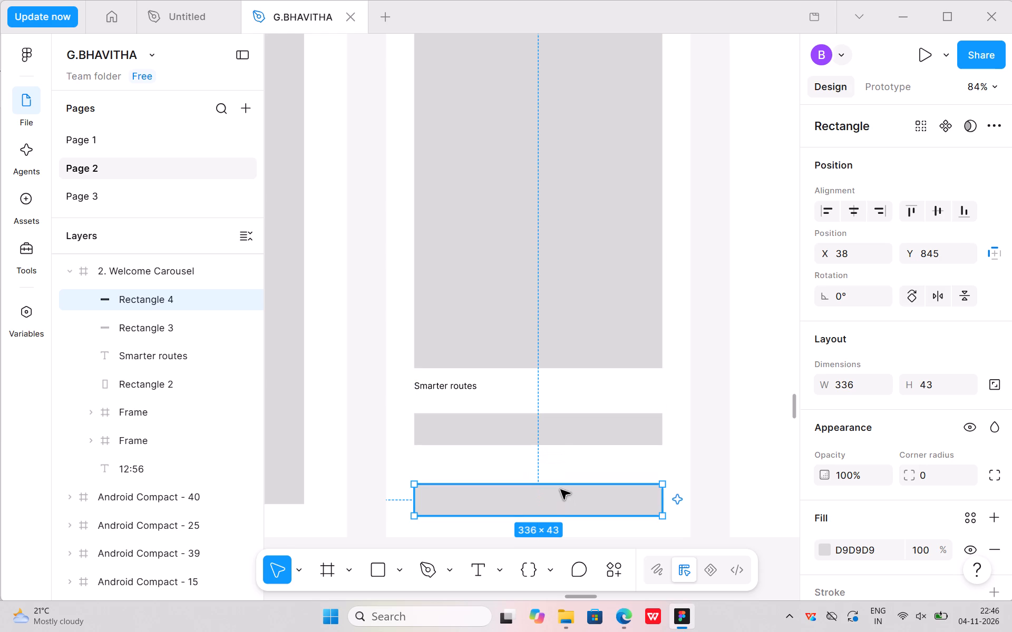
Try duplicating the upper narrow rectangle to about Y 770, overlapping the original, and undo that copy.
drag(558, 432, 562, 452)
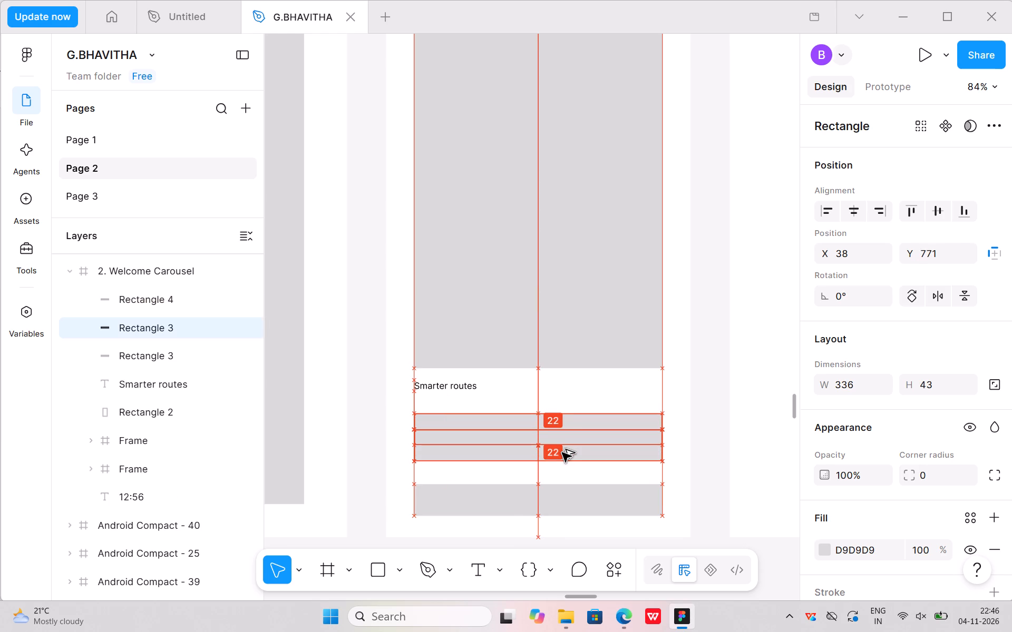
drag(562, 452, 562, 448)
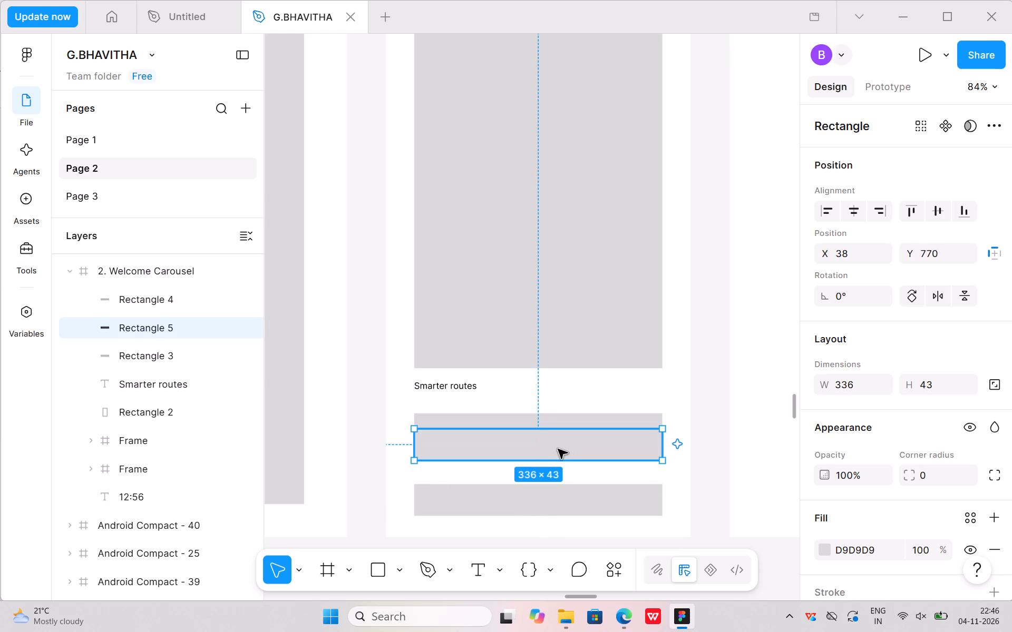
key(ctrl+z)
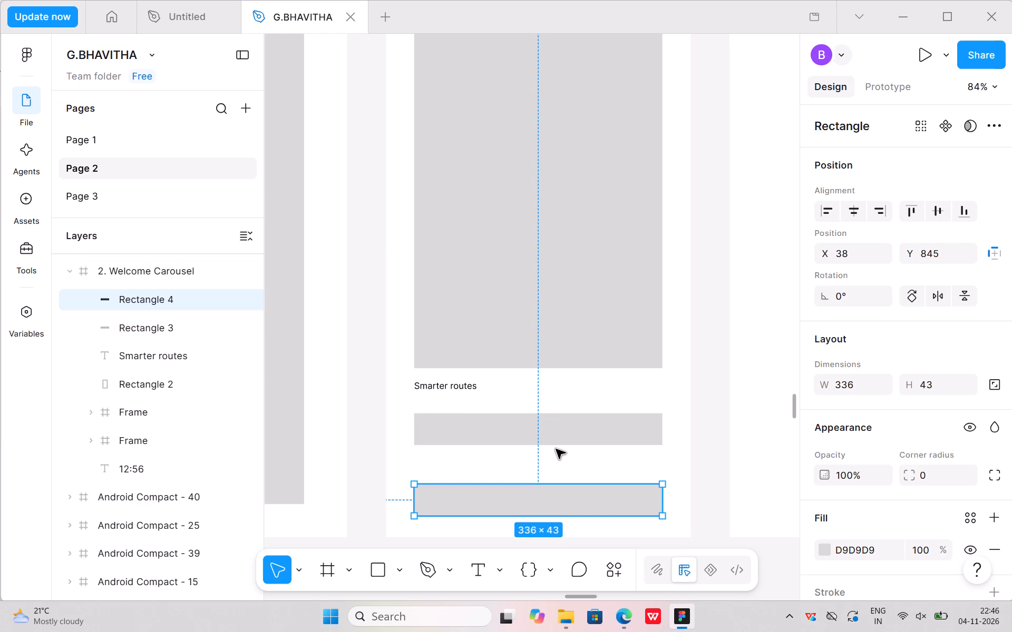
Move the upper narrow rectangle down, pull its top edge to about Y 762 and set its height to 60.
drag(557, 435, 558, 456)
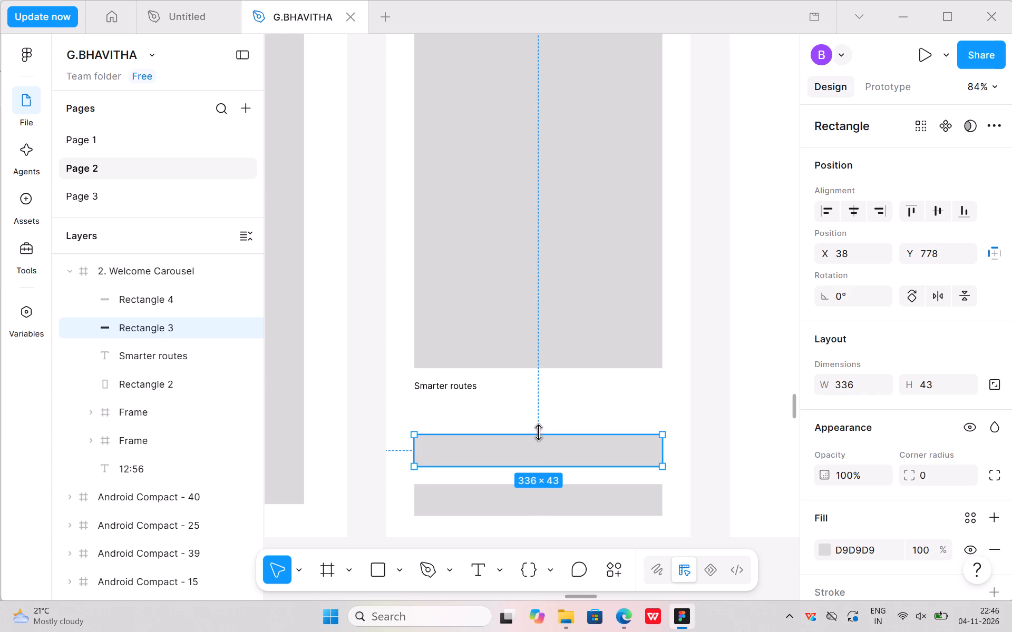
drag(539, 434, 540, 424)
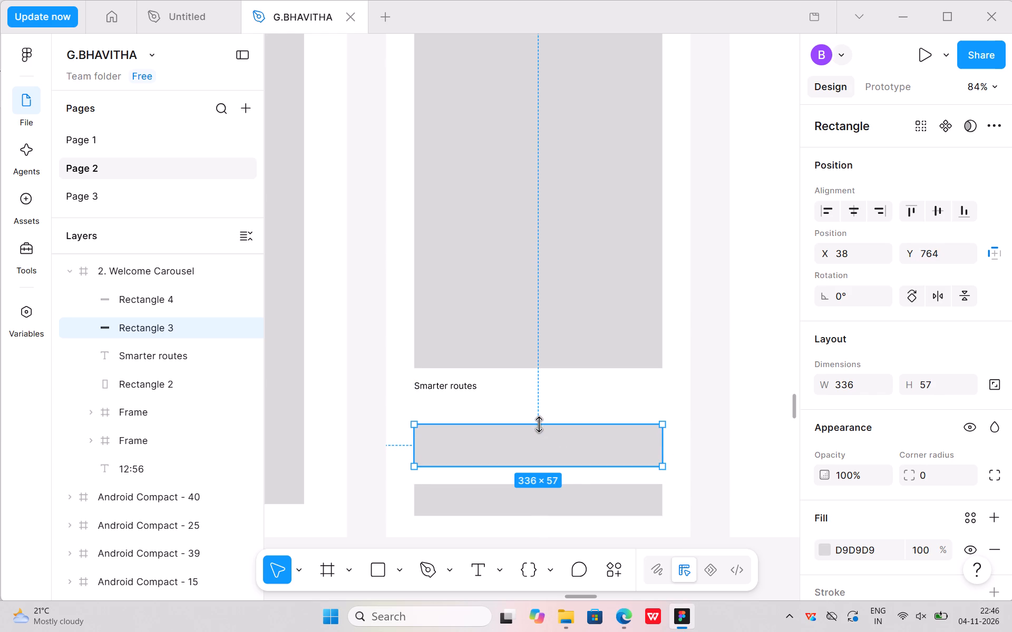
drag(540, 424, 546, 416)
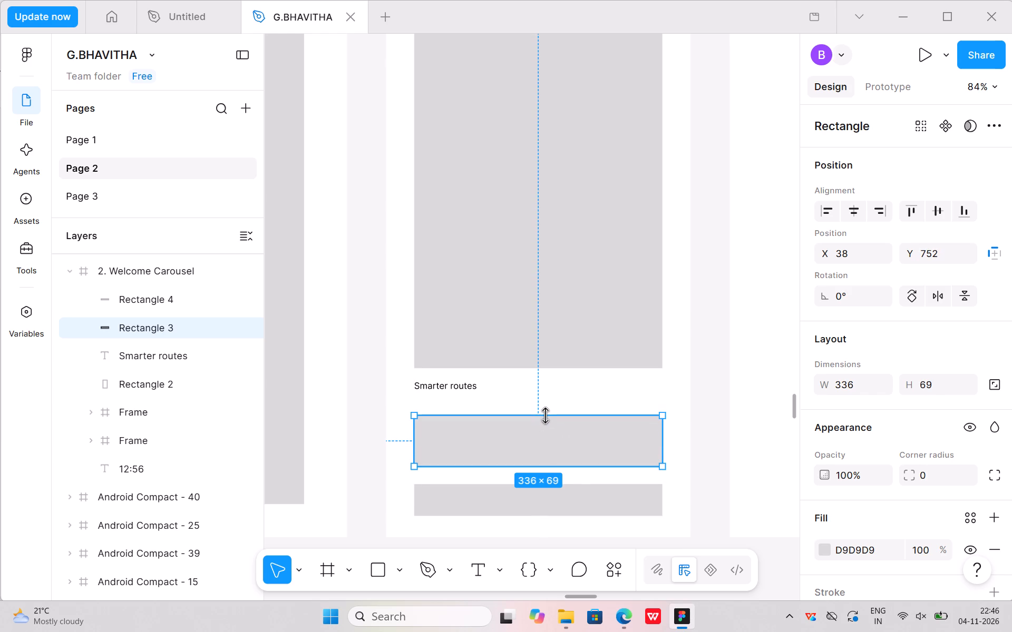
drag(546, 416, 548, 423)
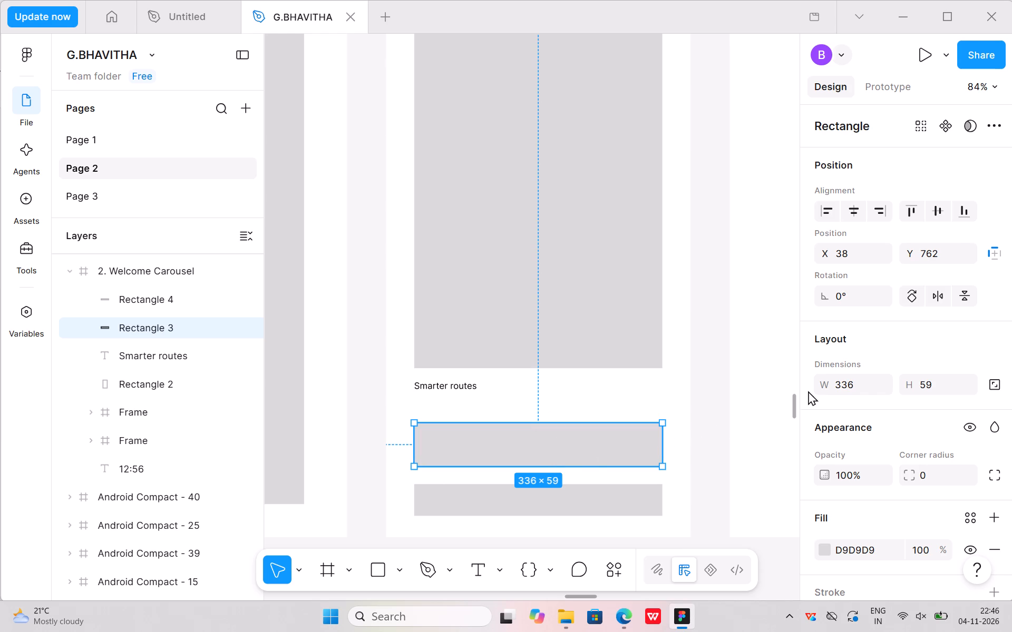
click(939, 377)
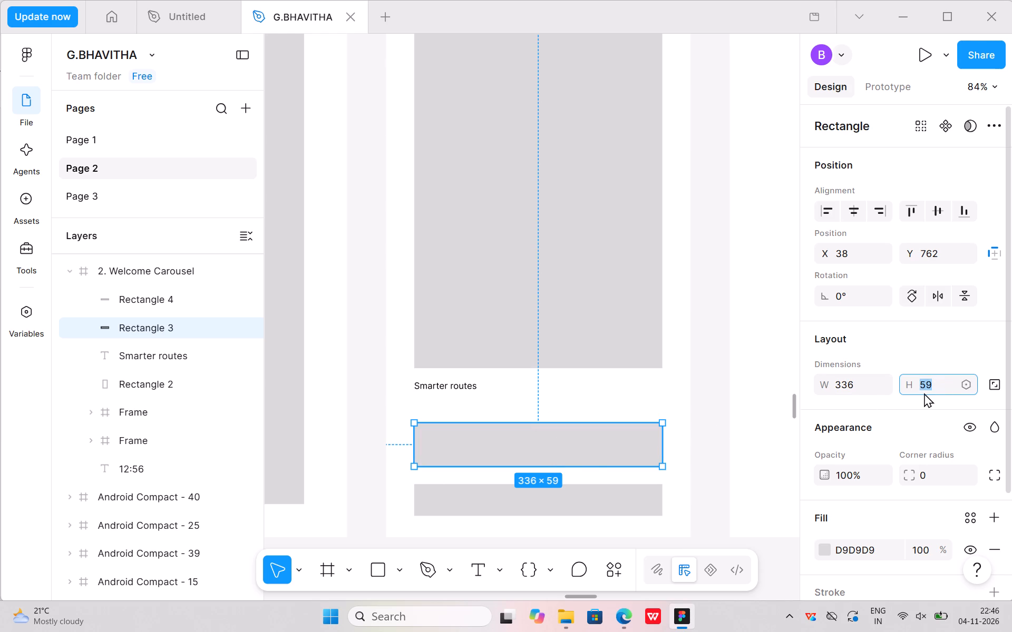
key(BackSpace)
text(60)
key(Return)
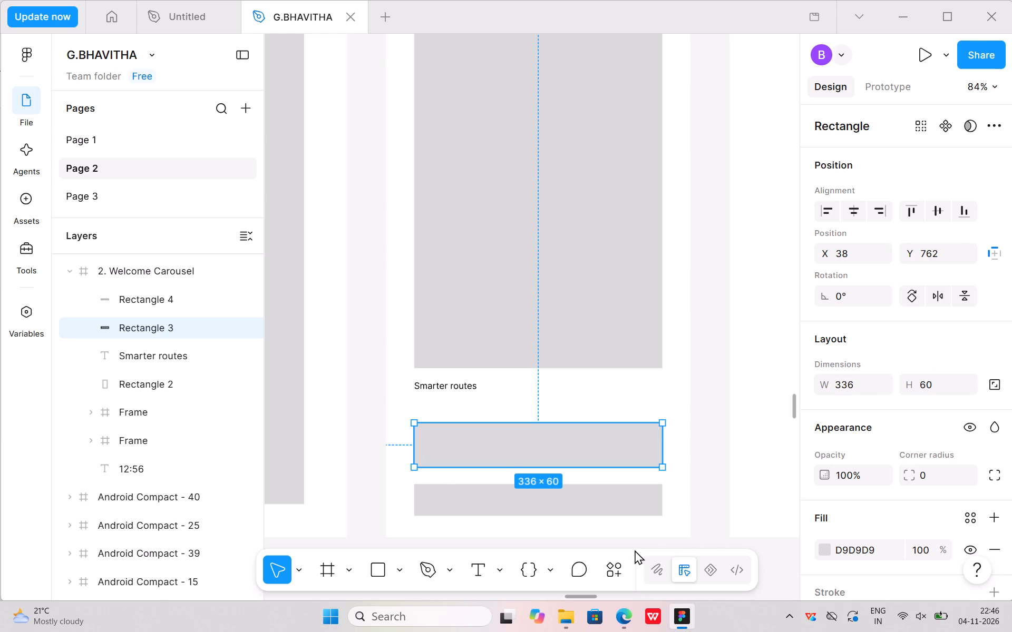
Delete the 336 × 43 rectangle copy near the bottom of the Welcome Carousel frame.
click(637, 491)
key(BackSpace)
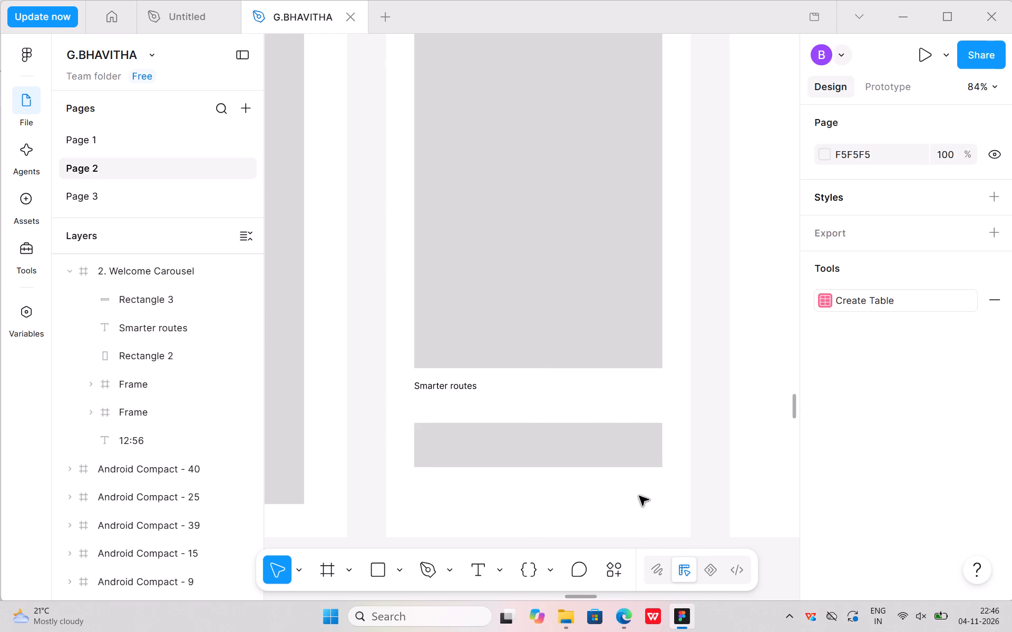
Duplicate the 336 × 60 rectangle straight down, leaving a small gap below the original.
alt+drag(620, 450, 620, 450)
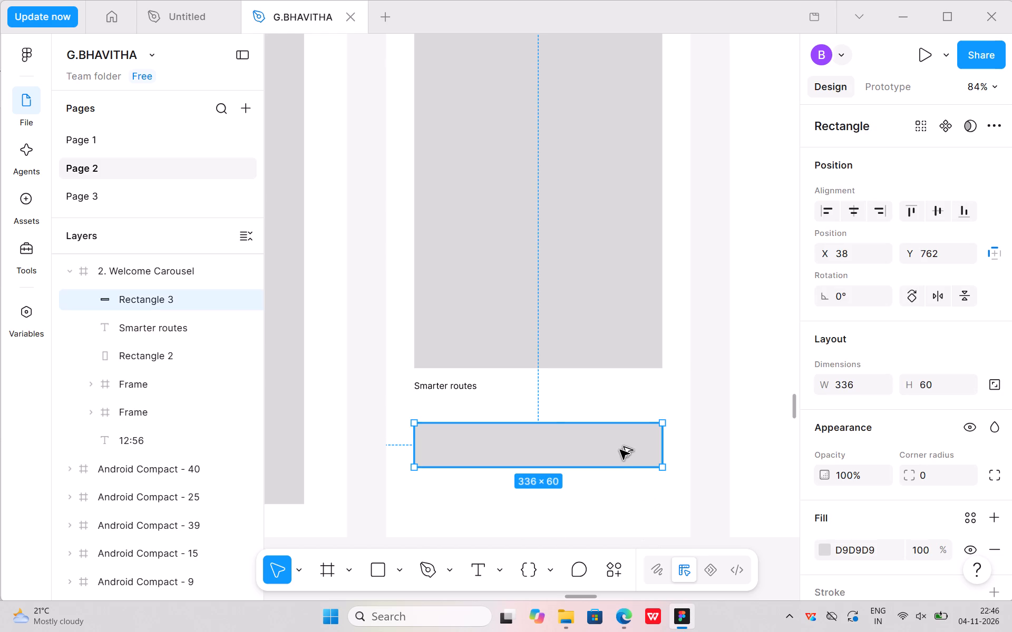
alt+drag(620, 450, 616, 508)
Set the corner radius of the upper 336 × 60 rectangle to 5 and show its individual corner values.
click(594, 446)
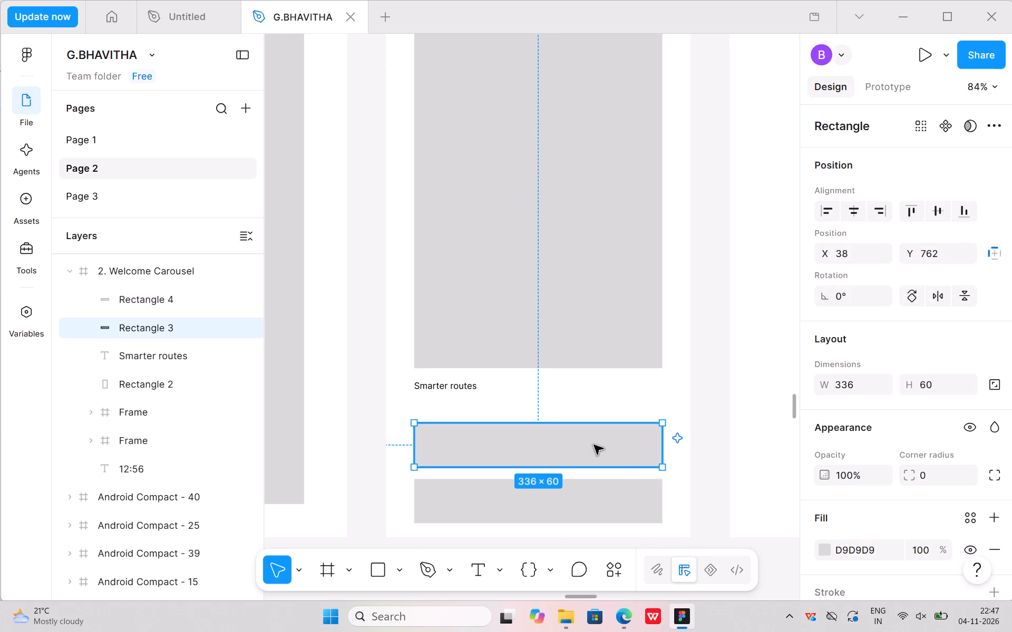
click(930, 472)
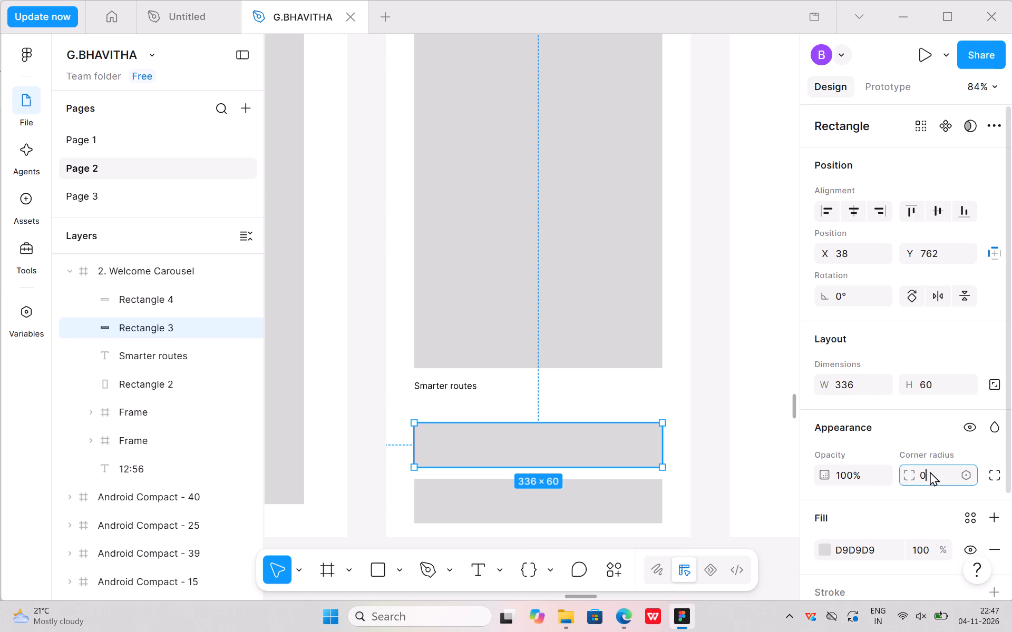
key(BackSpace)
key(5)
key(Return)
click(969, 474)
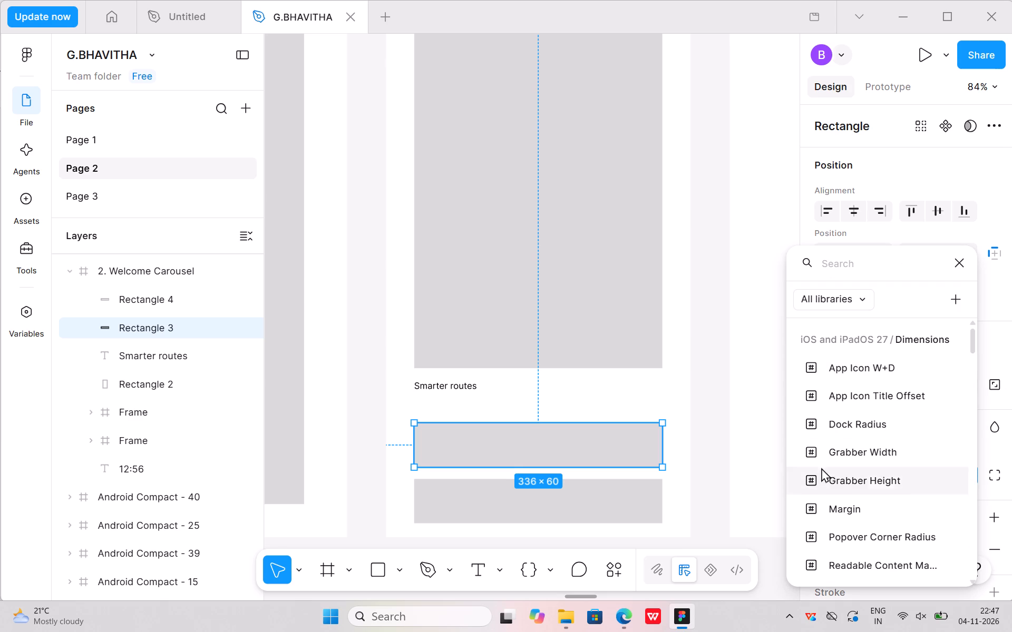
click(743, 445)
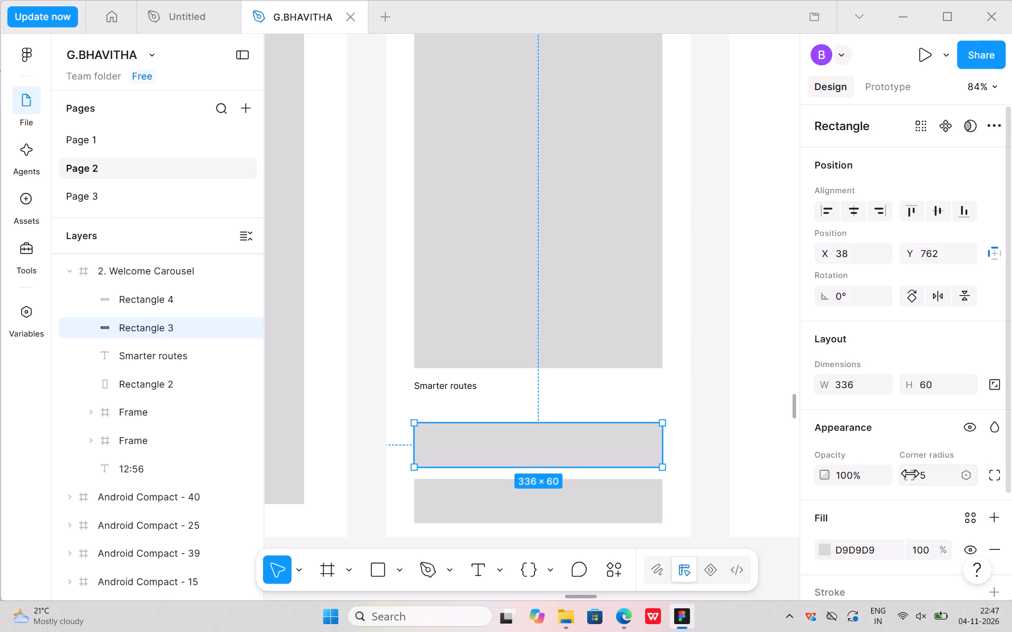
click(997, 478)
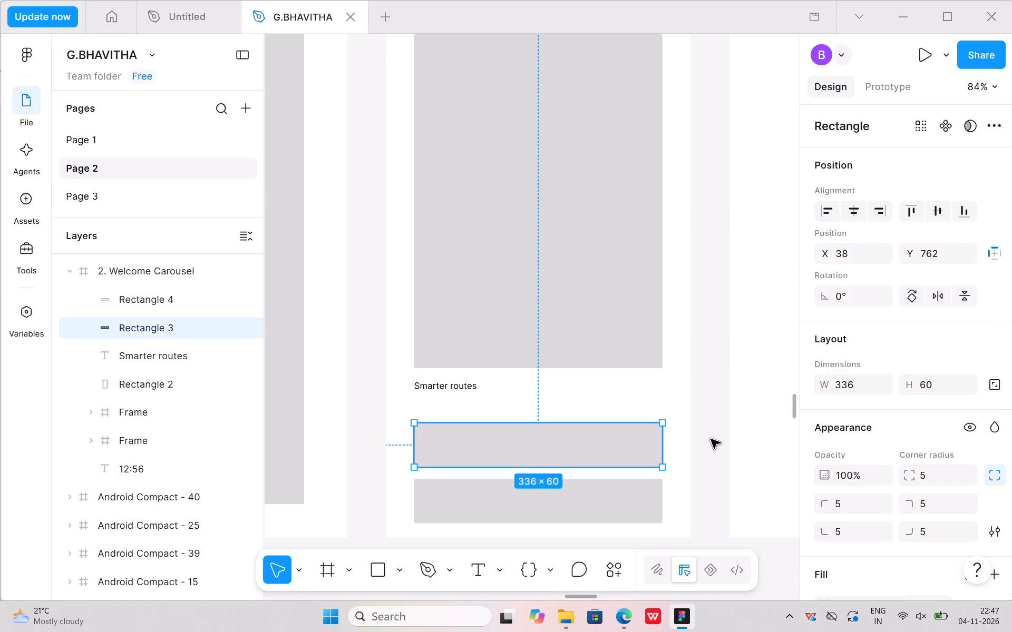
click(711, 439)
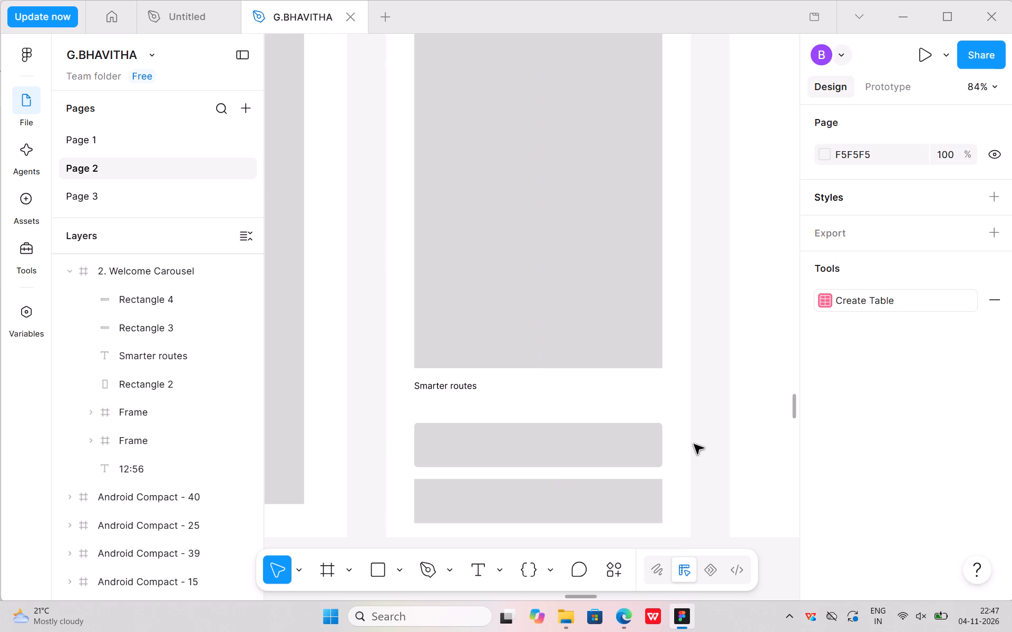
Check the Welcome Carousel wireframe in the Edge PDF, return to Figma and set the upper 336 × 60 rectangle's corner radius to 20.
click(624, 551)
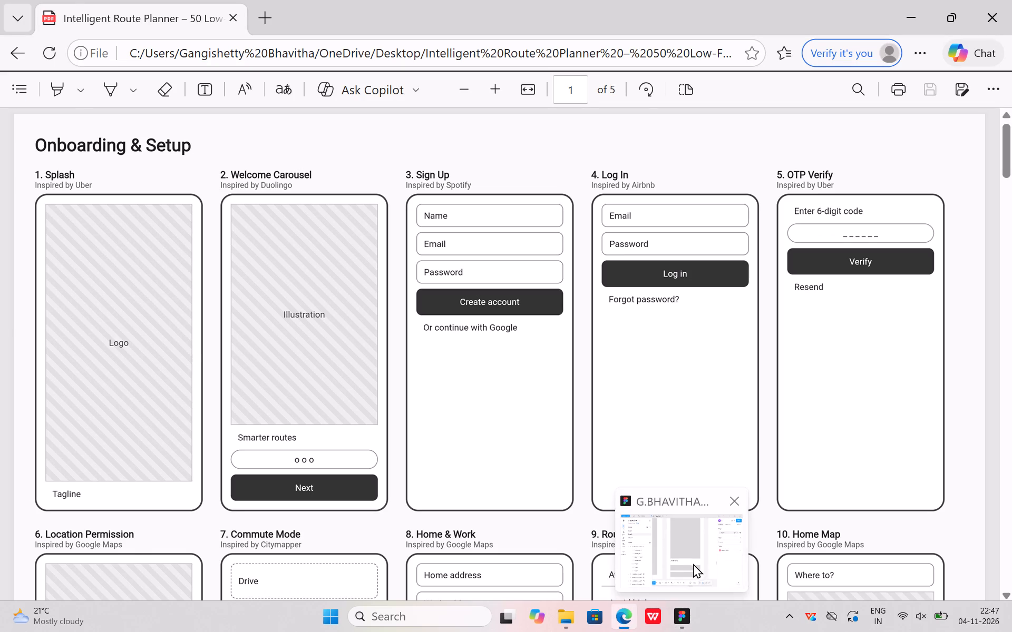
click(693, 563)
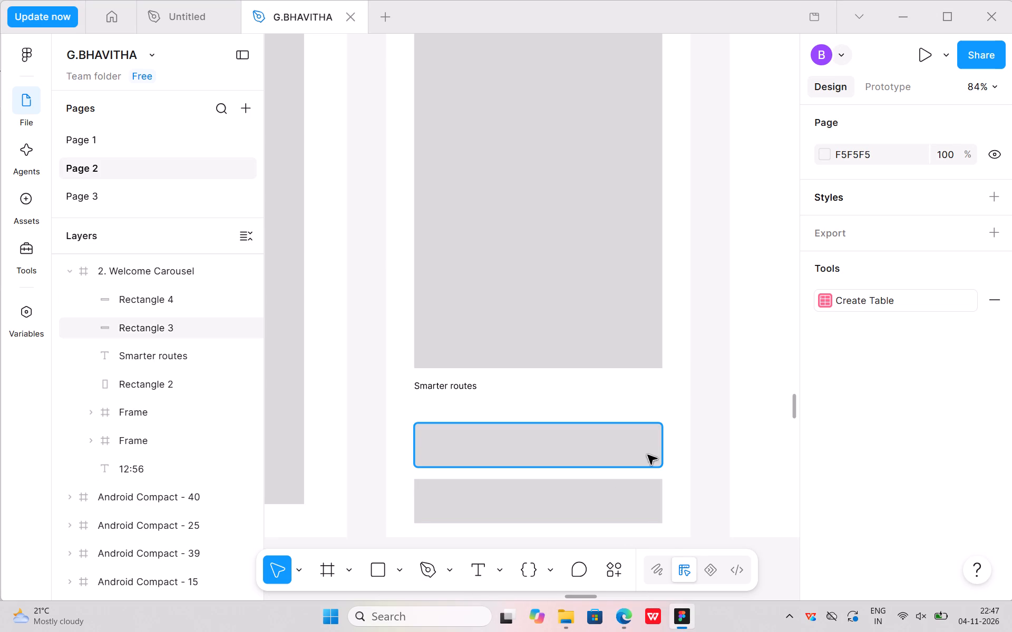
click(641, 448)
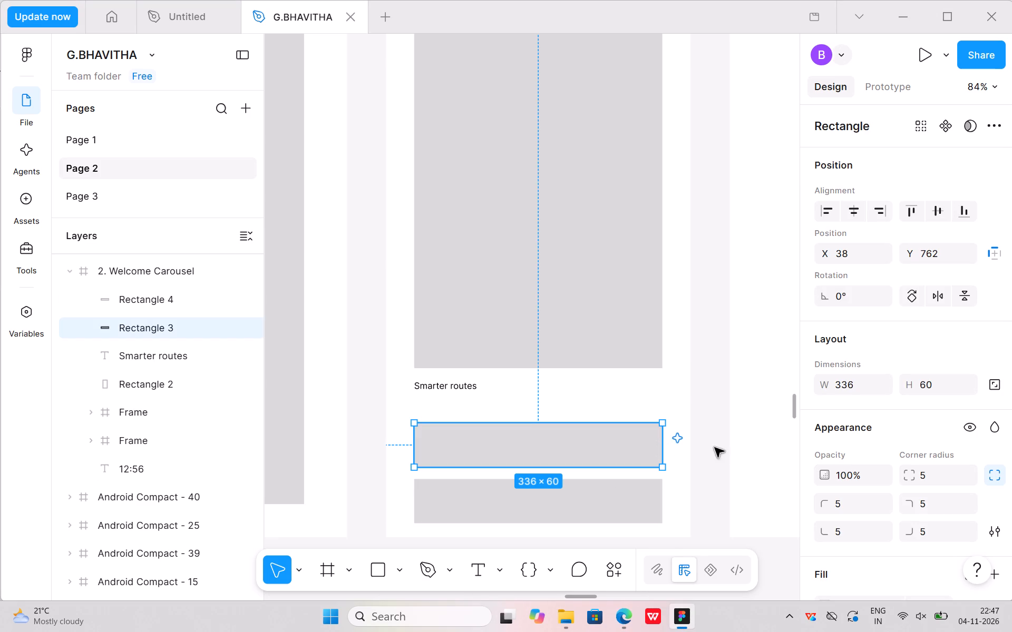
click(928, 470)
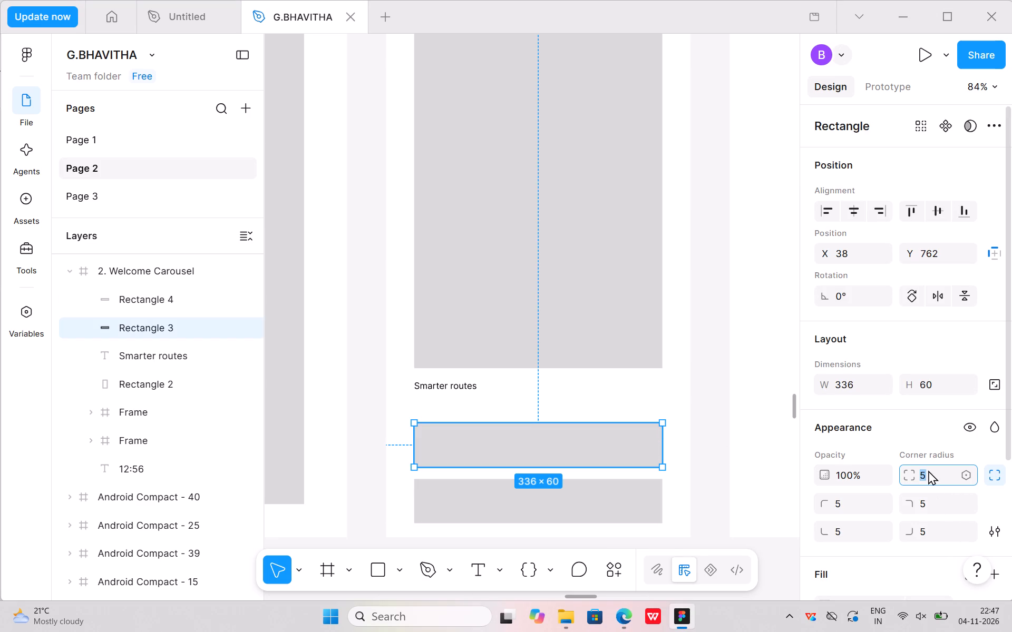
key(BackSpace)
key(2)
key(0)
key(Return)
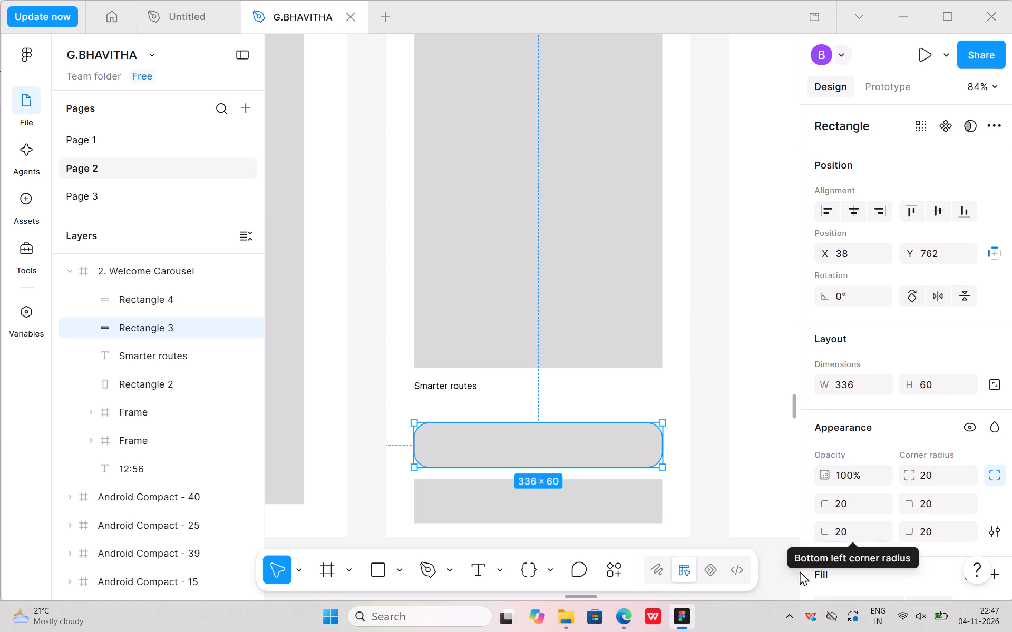
Set the corner radius of the upper 336 × 60 rectangle to 50 for a pill shape.
click(940, 470)
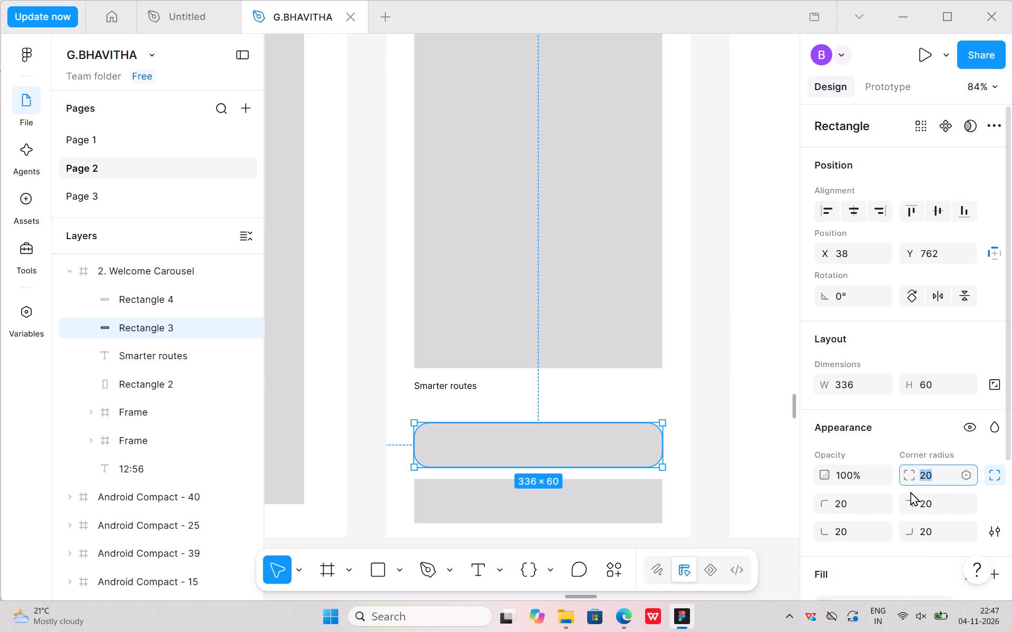
key(BackSpace)
key(5)
key(0)
key(Return)
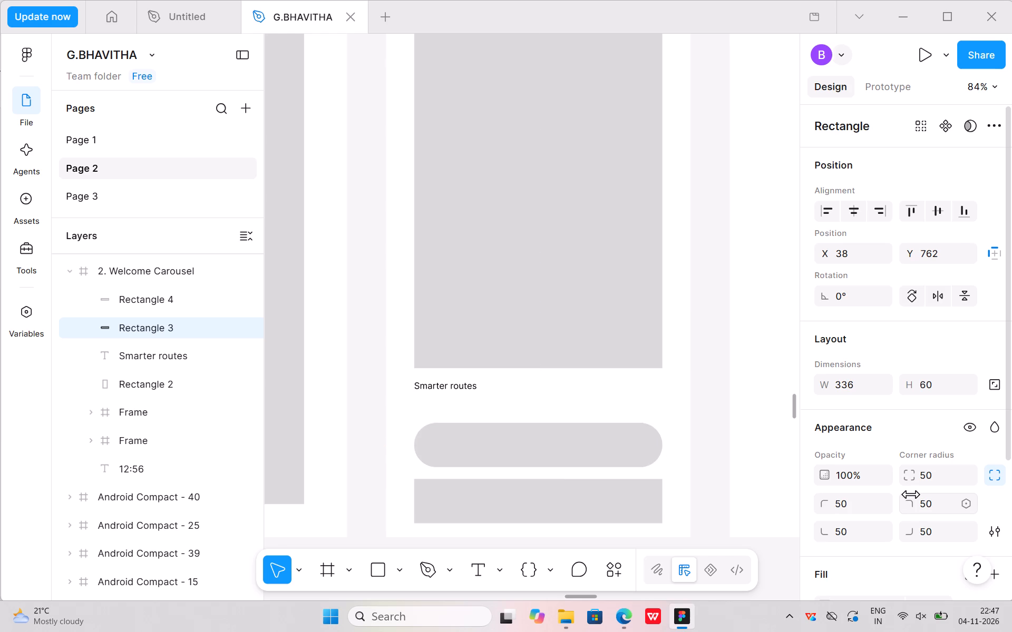
Set the corner radius of the lower 336 × 60 rectangle in the Welcome Carousel frame to 20.
click(587, 498)
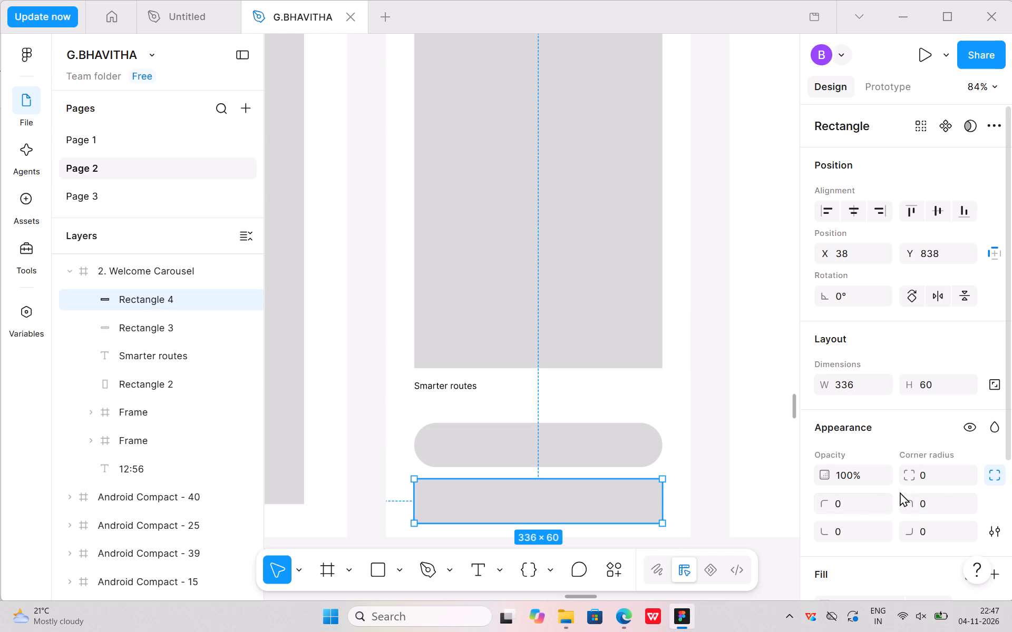
click(932, 472)
key(BackSpace)
text(20)
key(Return)
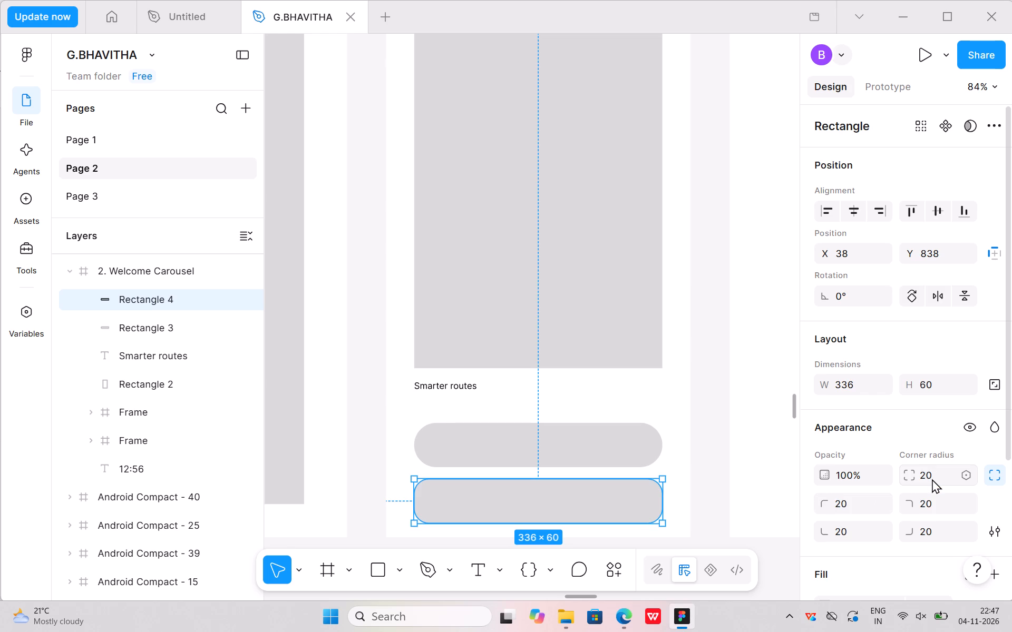
click(410, 400)
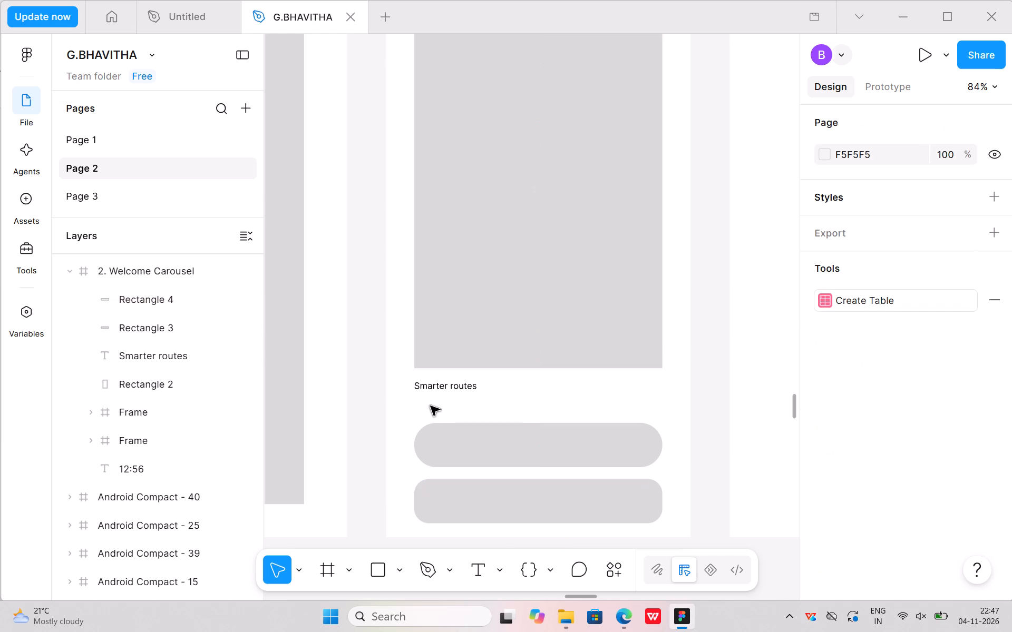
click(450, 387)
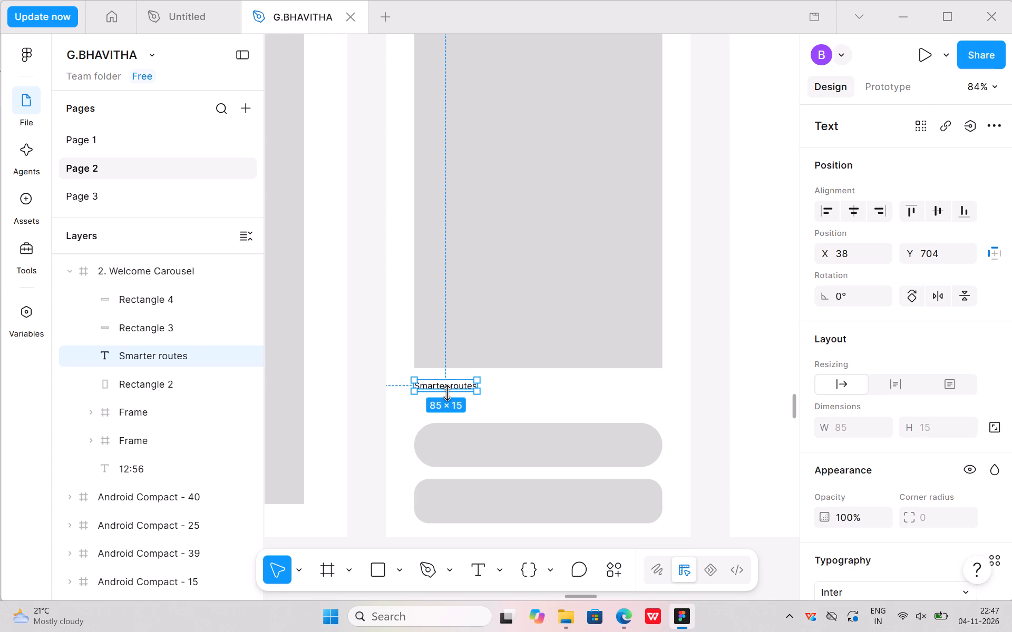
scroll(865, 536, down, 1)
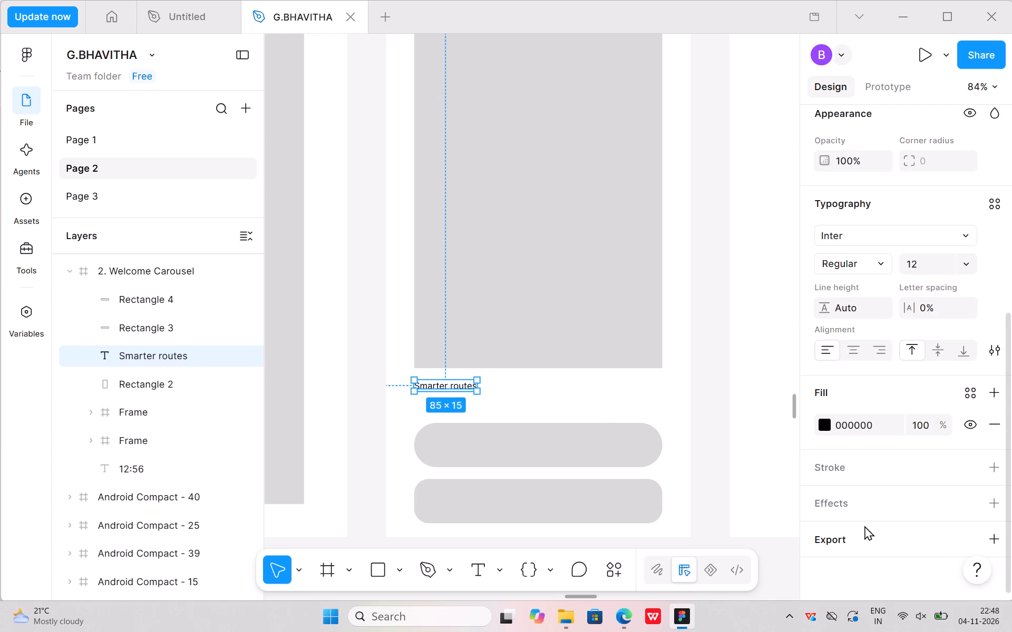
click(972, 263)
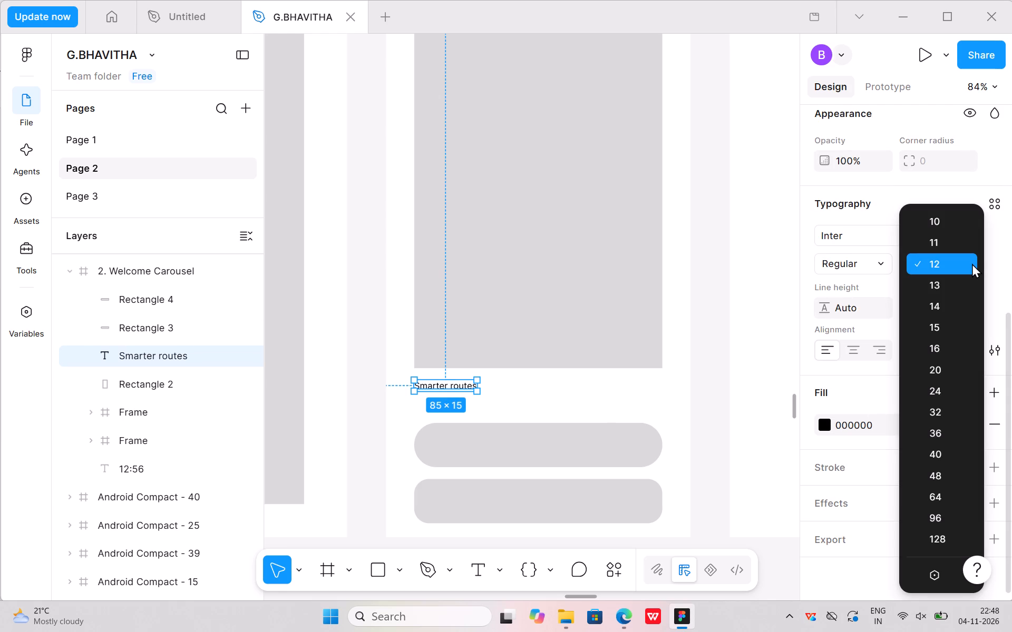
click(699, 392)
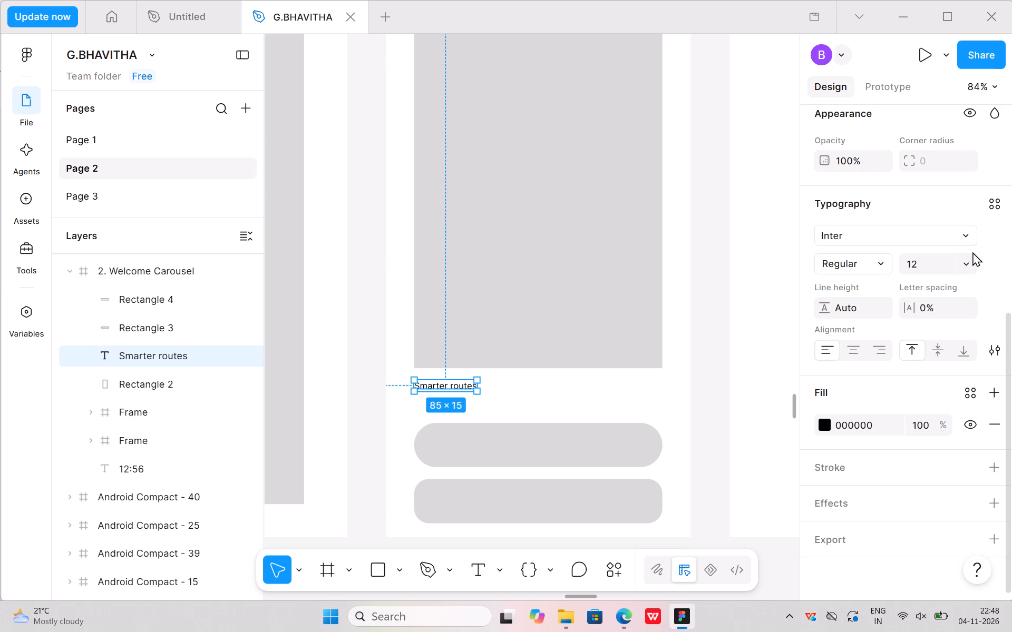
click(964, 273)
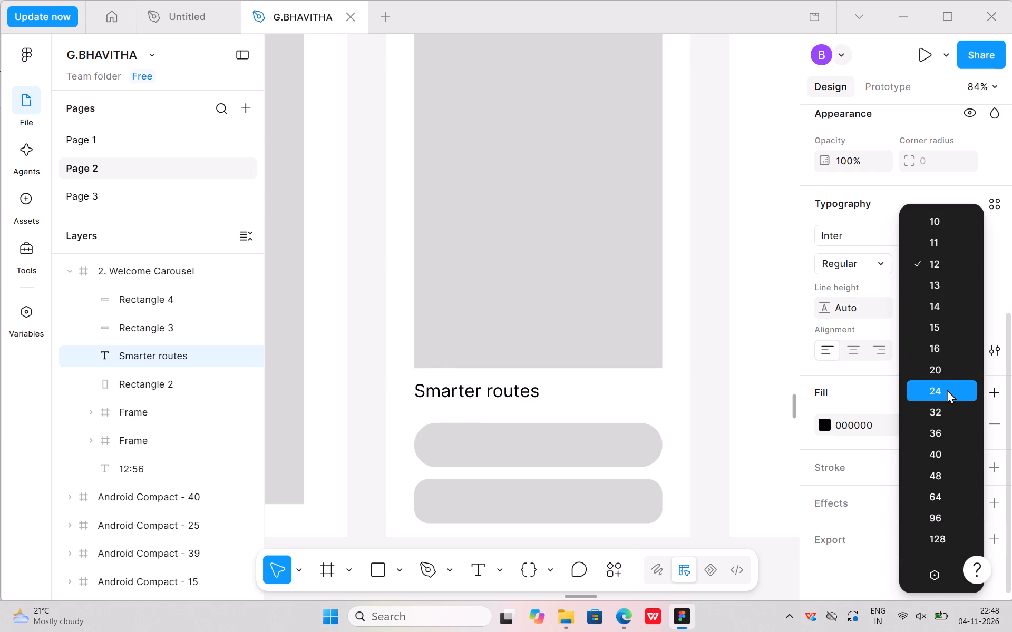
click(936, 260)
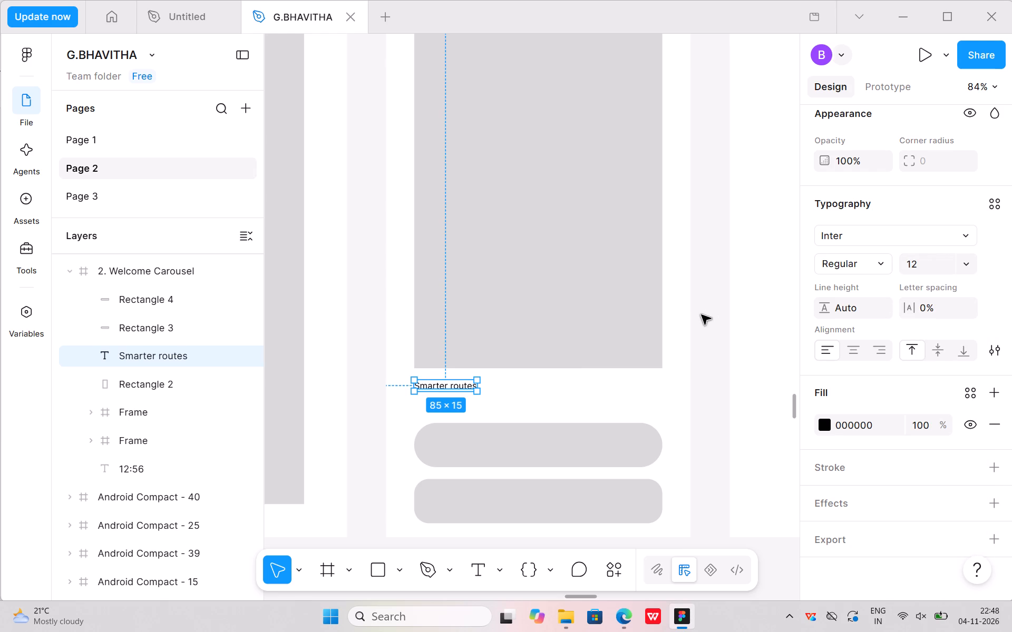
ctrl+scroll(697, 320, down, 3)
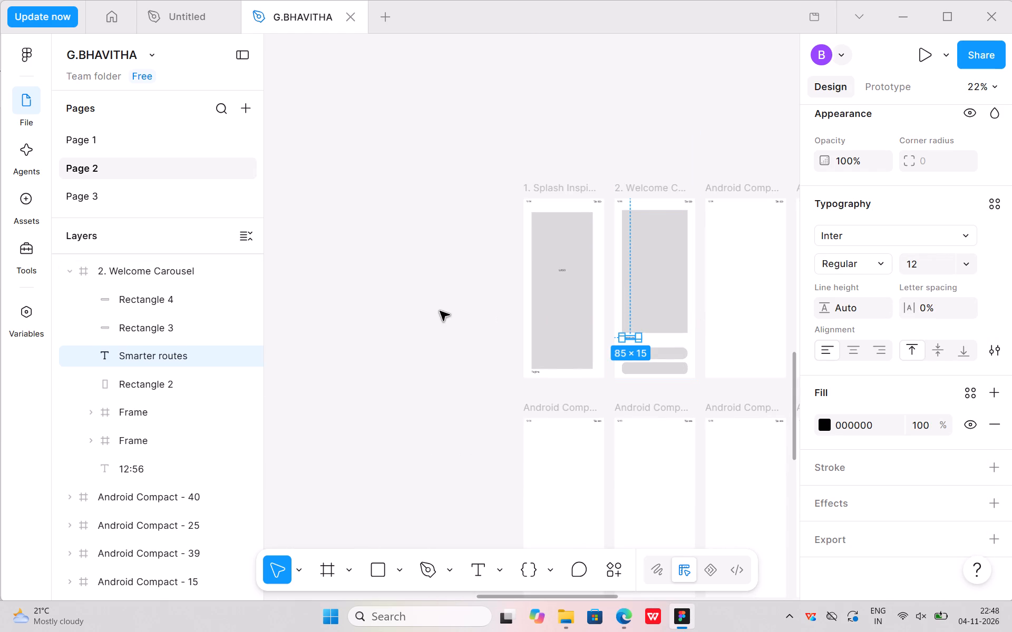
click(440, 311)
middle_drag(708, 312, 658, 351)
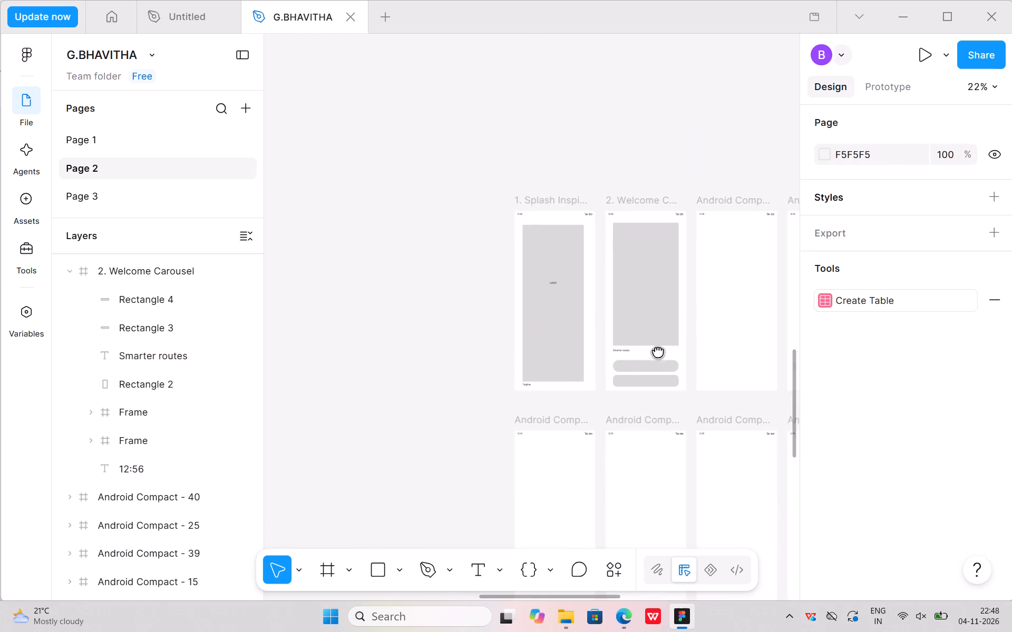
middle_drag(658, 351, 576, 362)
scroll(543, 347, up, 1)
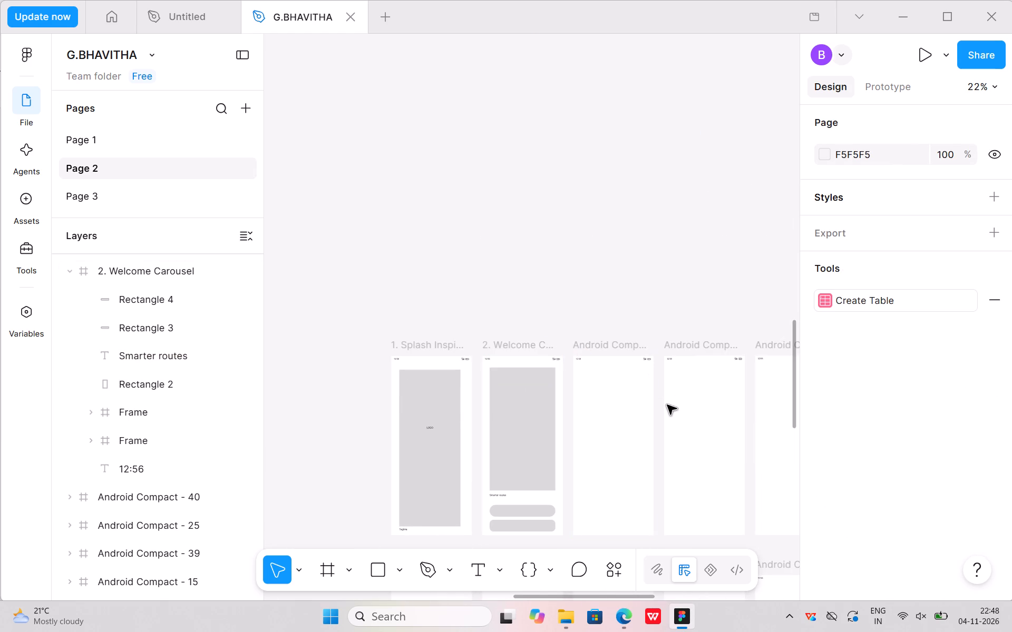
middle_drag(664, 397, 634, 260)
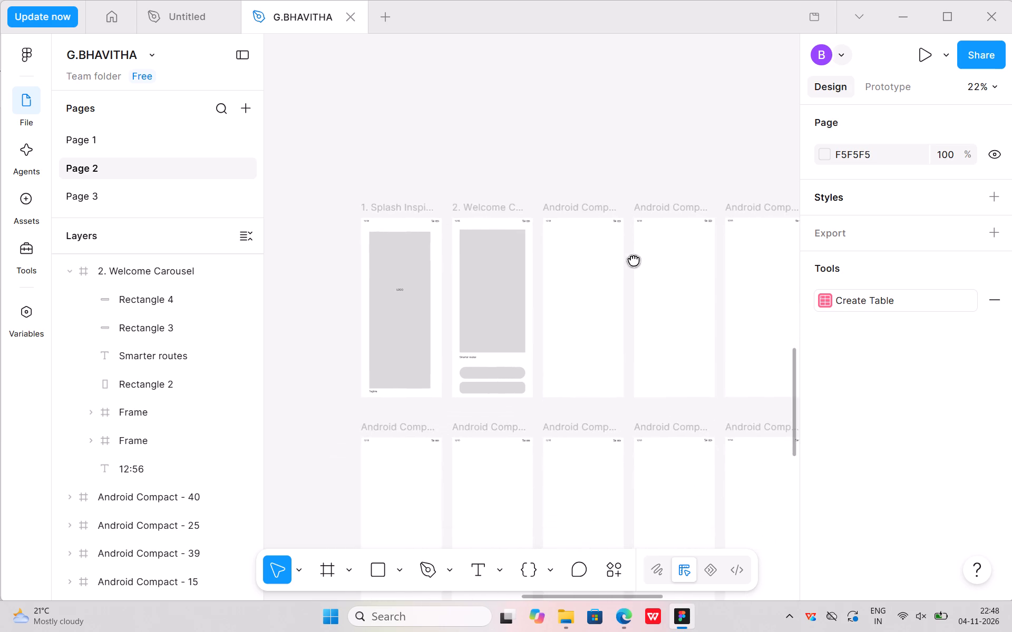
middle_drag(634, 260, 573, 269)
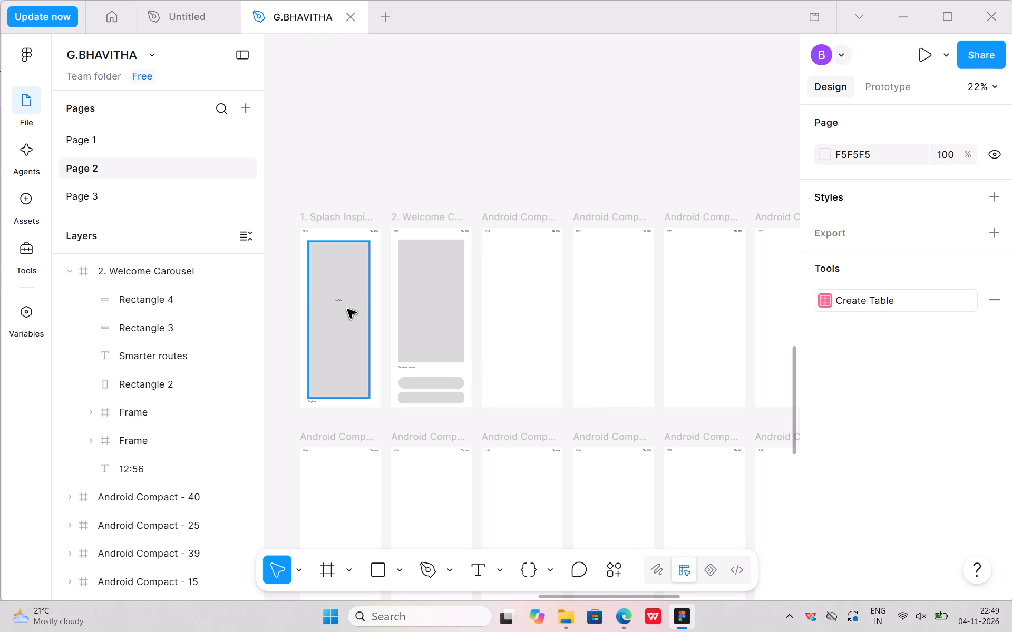
Enlarge the LOGO text box on the Splash frame to about 91 × 45 and move it to about X 172, Y 436.
ctrl+scroll(338, 310, up, 4)
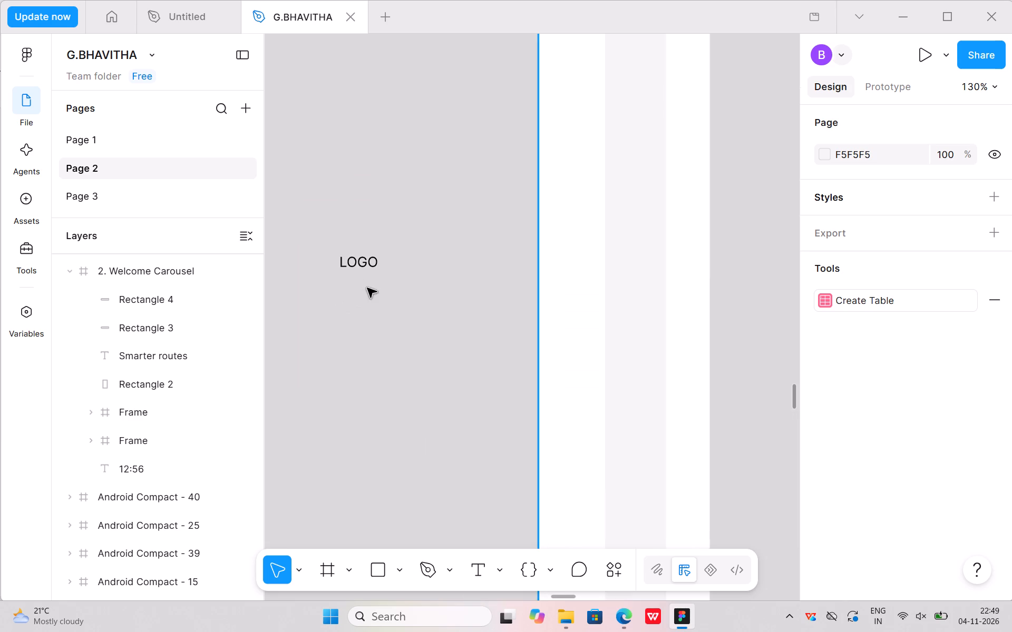
ctrl+scroll(374, 300, down, 2)
ctrl+middle_drag(375, 300, 443, 278)
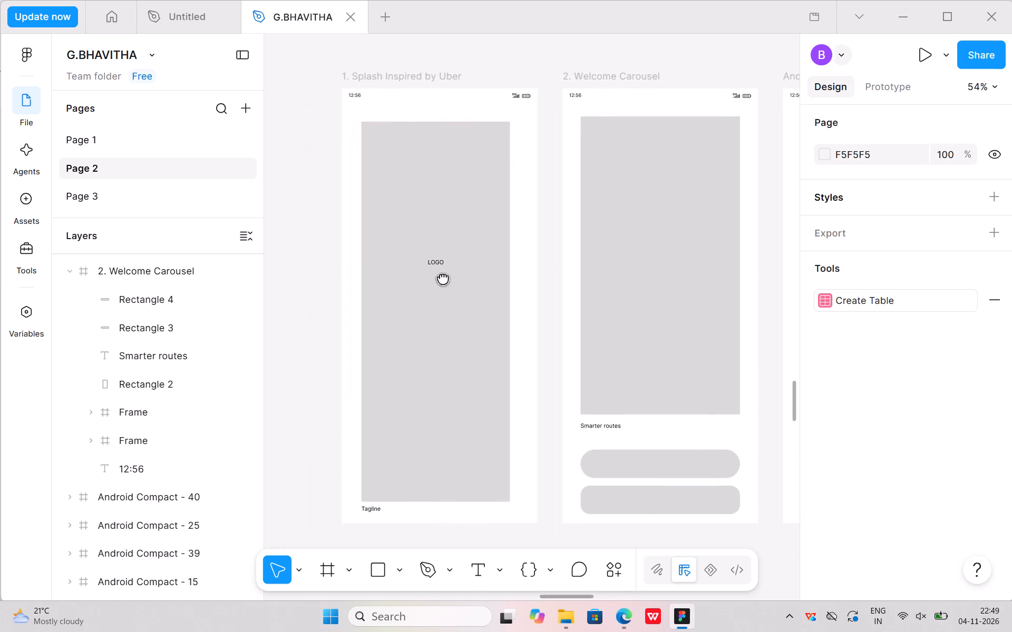
ctrl+middle_drag(443, 278, 443, 278)
click(432, 265)
drag(436, 262, 436, 271)
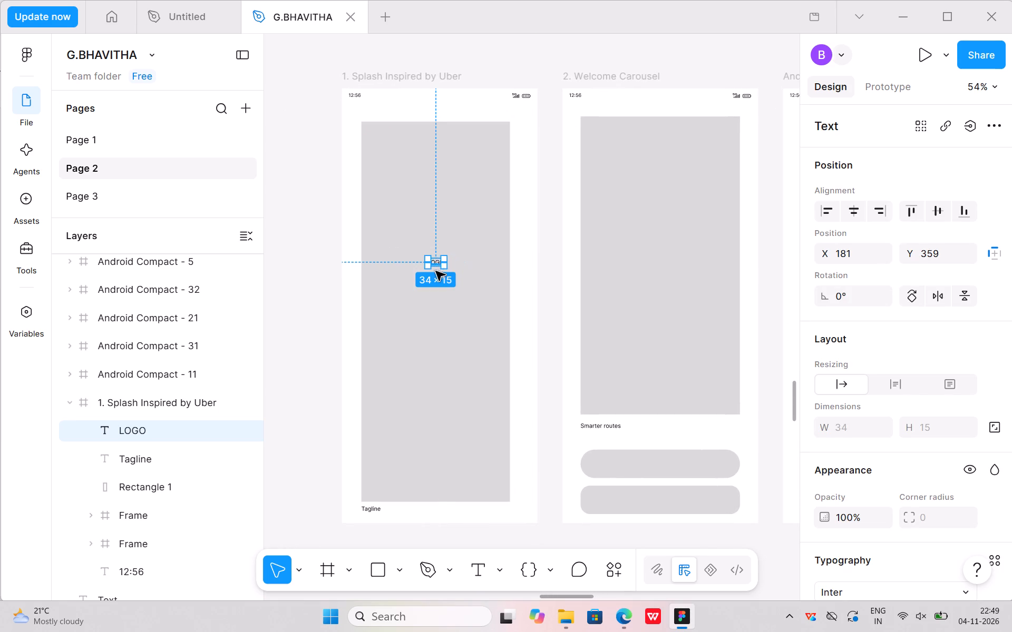
drag(436, 271, 427, 288)
drag(437, 289, 447, 294)
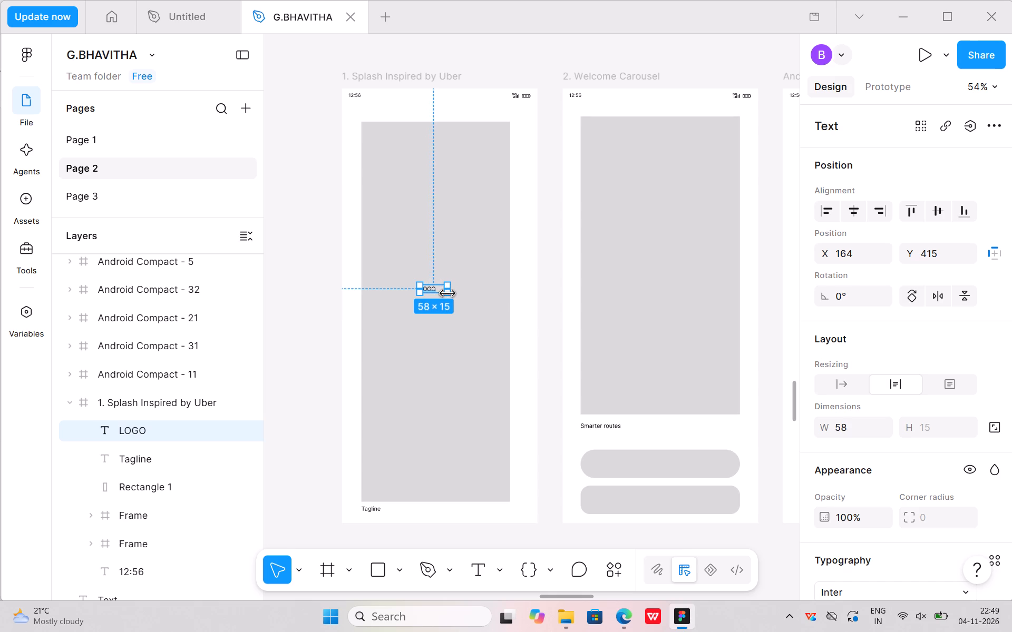
drag(447, 294, 447, 294)
click(422, 291)
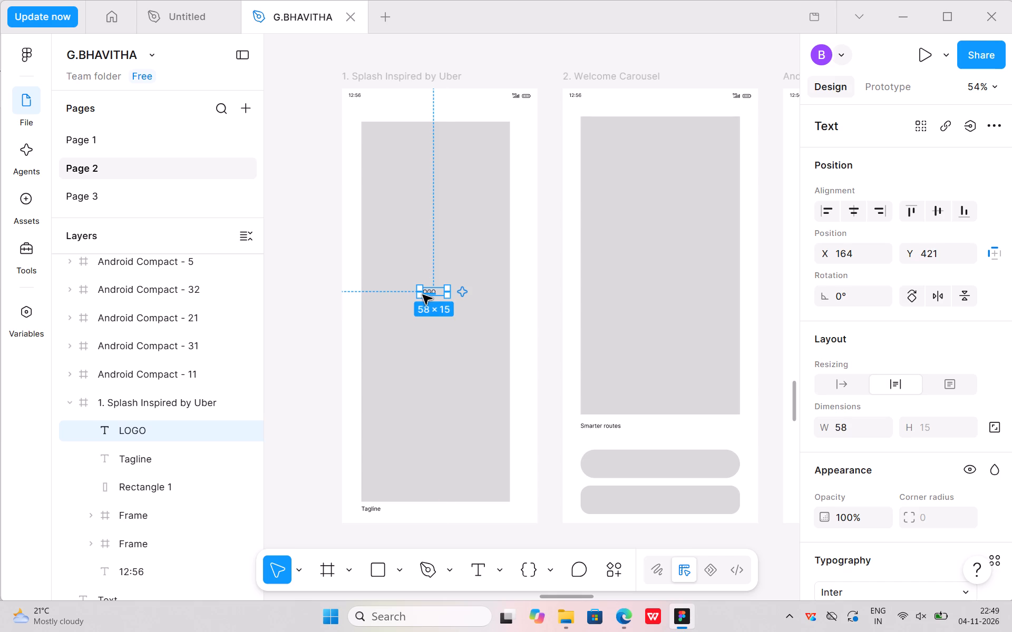
drag(433, 287, 435, 273)
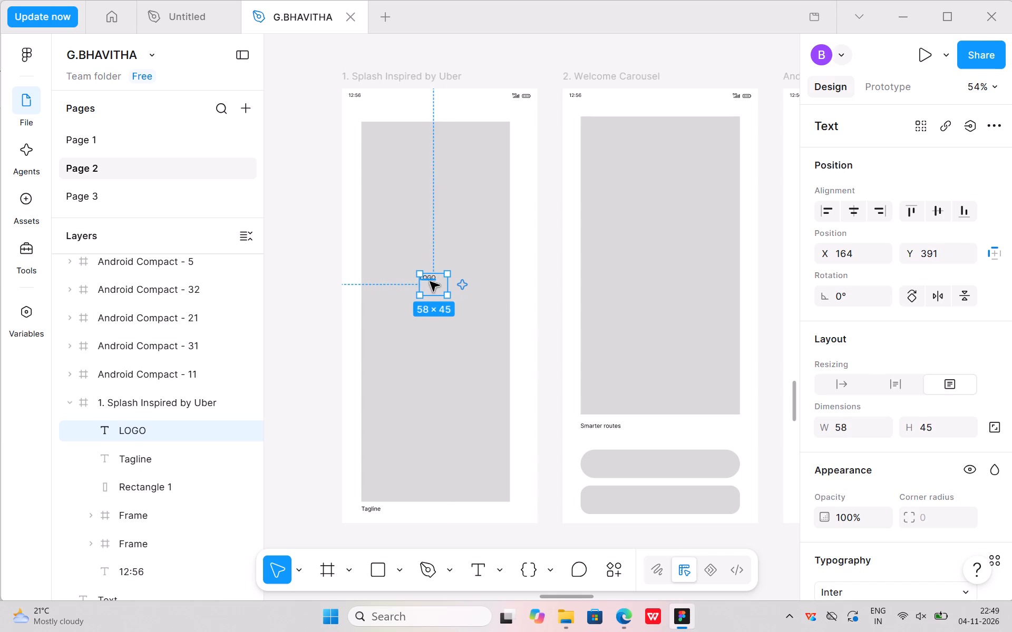
drag(421, 285, 405, 284)
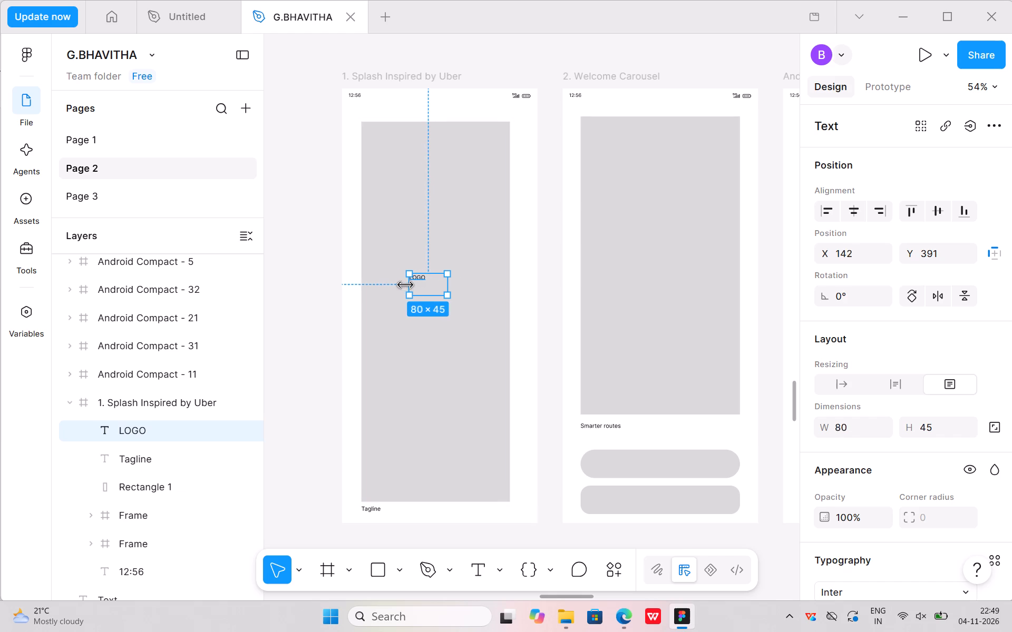
drag(405, 284, 404, 284)
drag(417, 277, 428, 284)
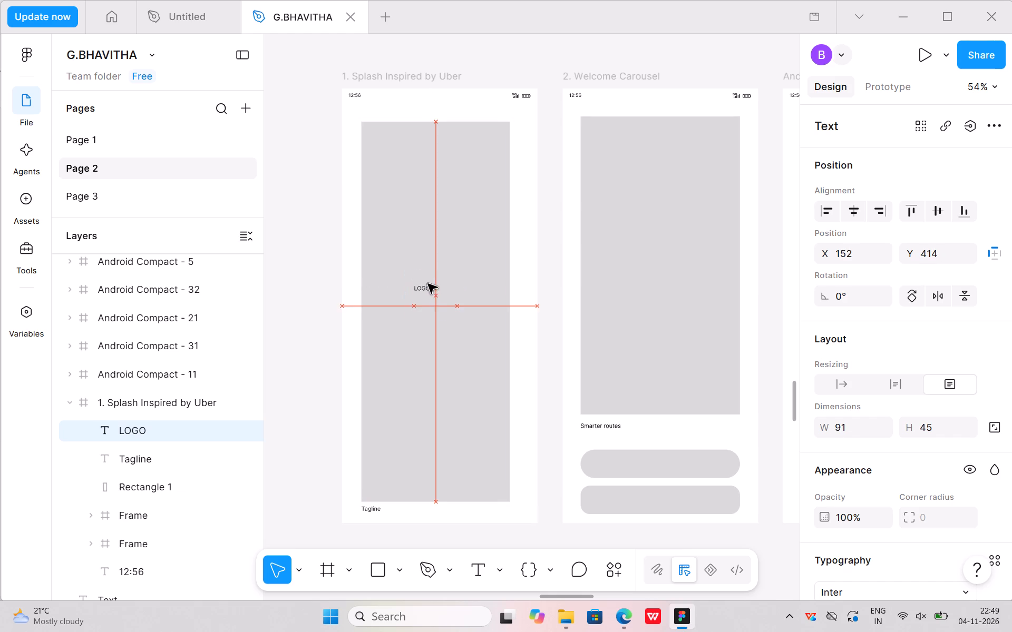
drag(428, 284, 438, 301)
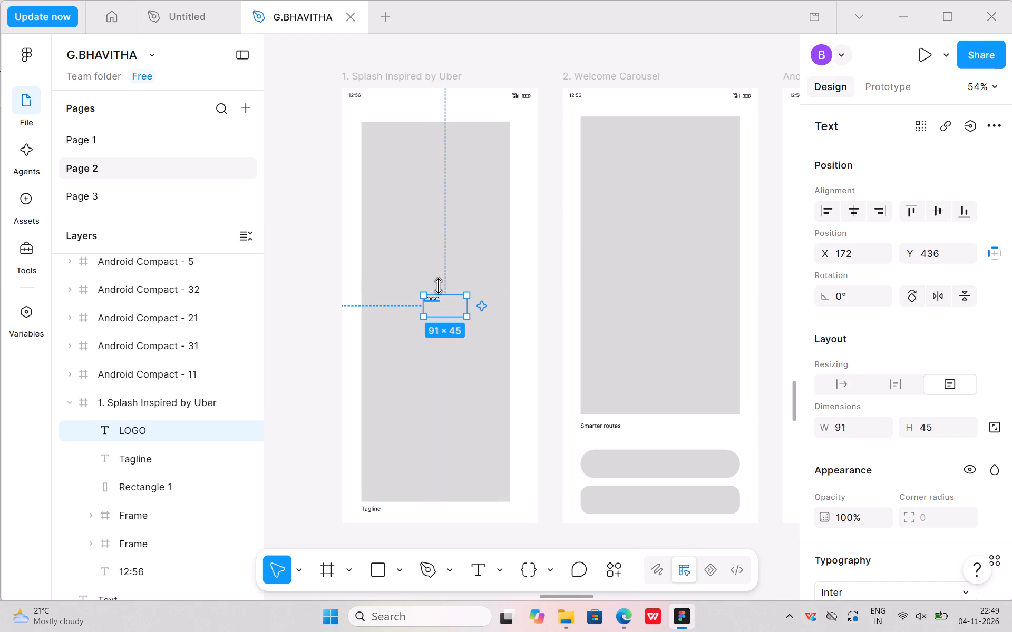
Set the font size of the LOGO text on the Splash frame to 36.
scroll(911, 412, down, 1)
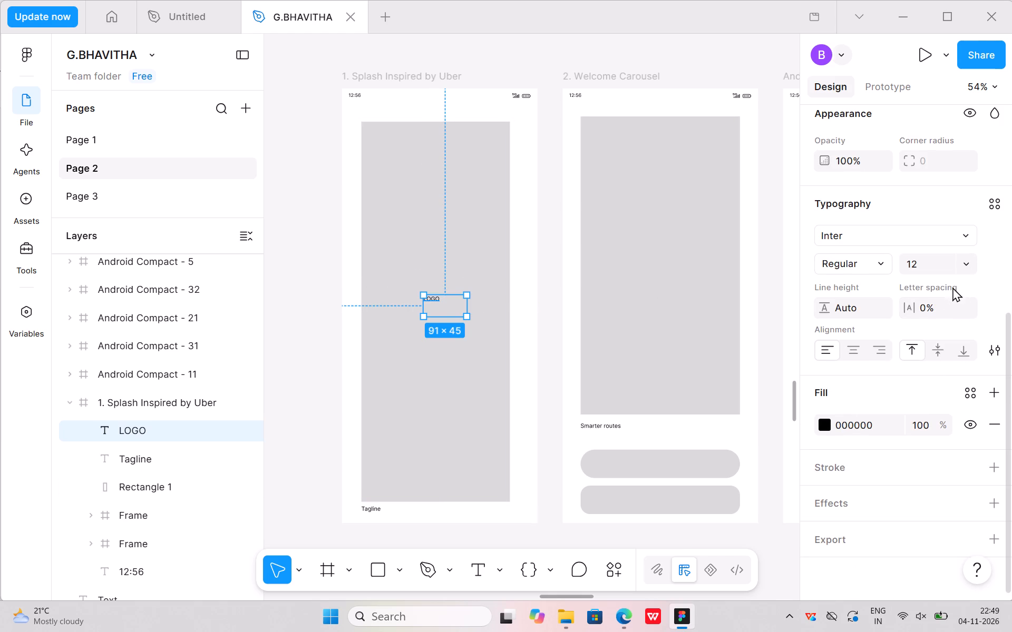
click(960, 268)
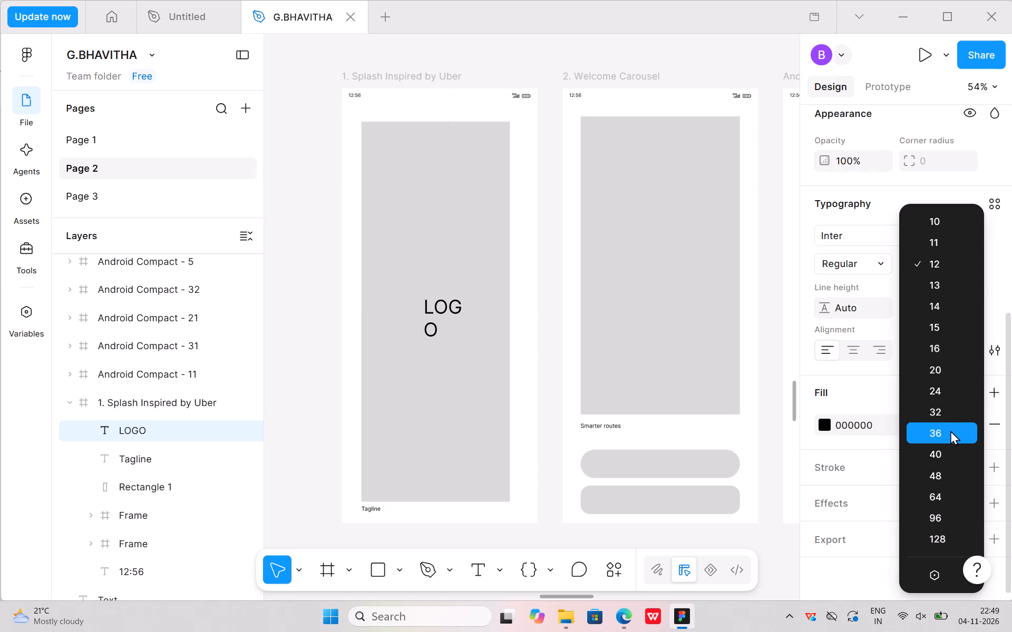
click(950, 428)
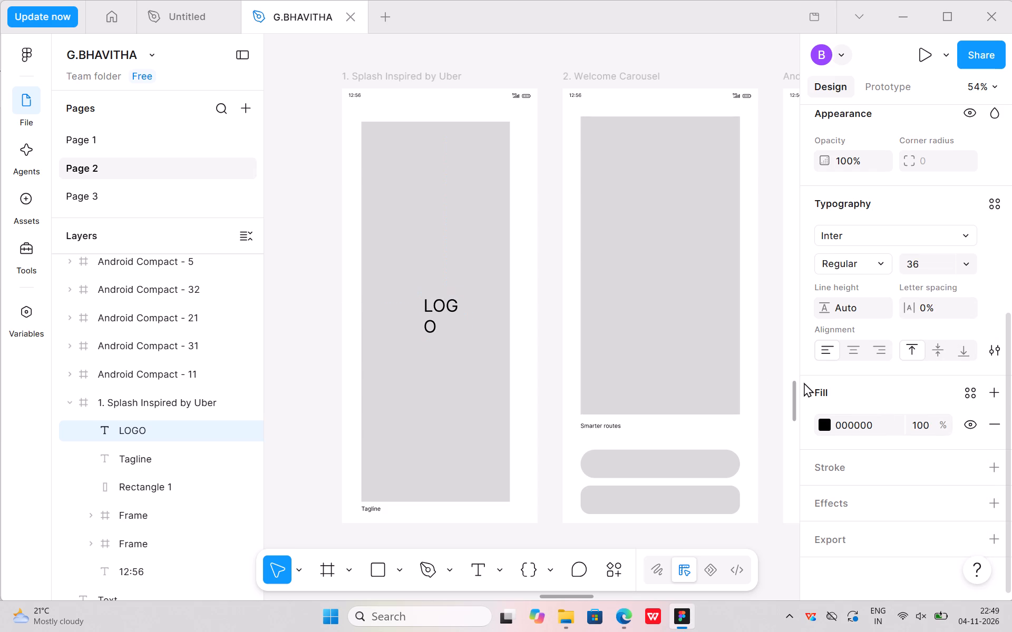
Resize the LOGO text box to about 166 × 44 so the word fits on one line.
drag(472, 310, 502, 322)
drag(460, 303, 438, 298)
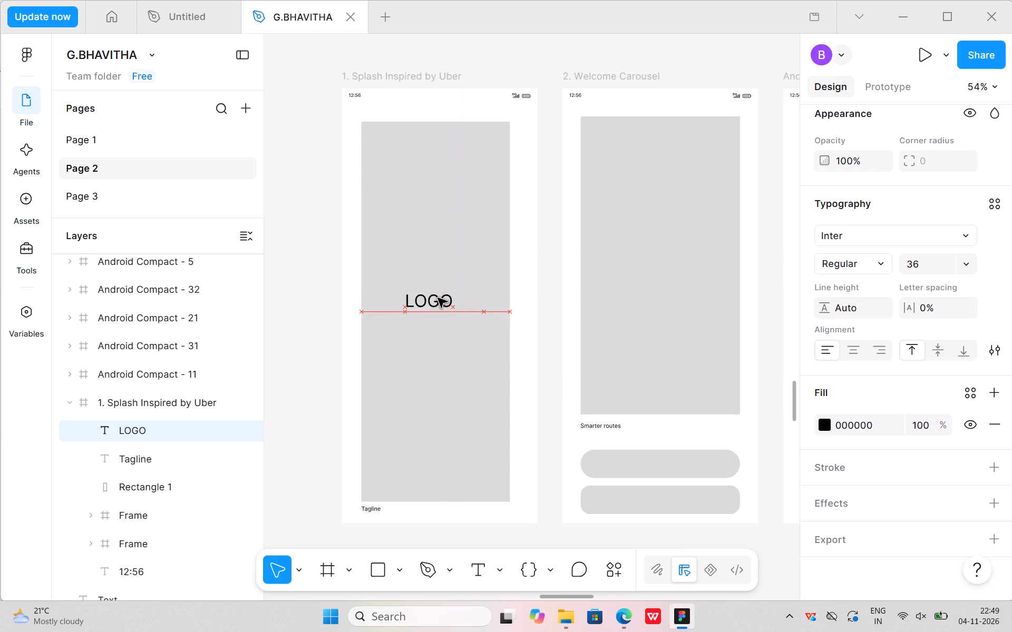
drag(438, 298, 443, 275)
drag(451, 268, 459, 287)
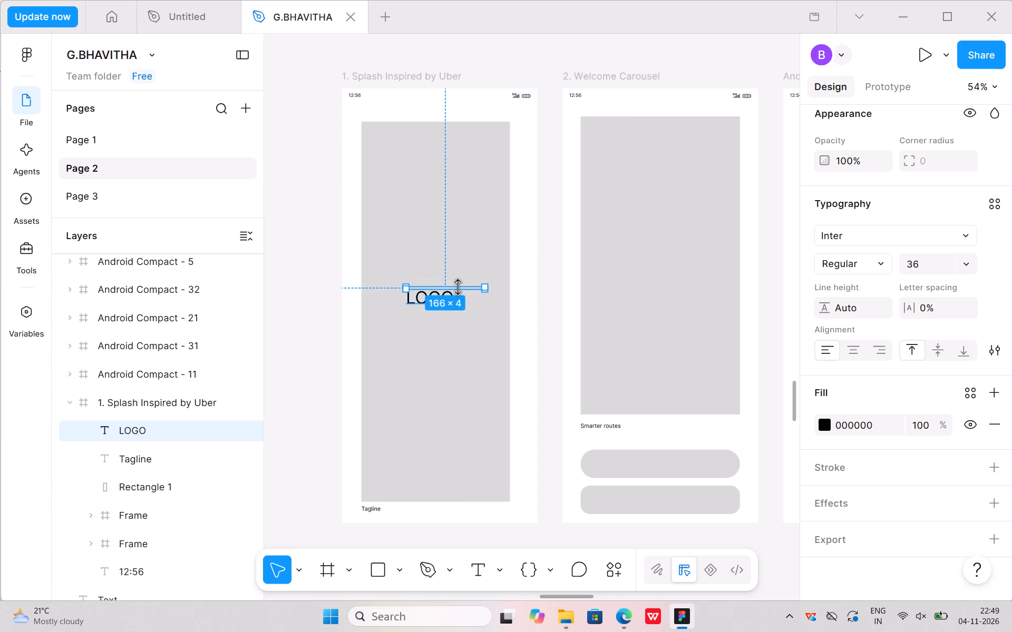
drag(459, 287, 459, 287)
drag(460, 295, 459, 312)
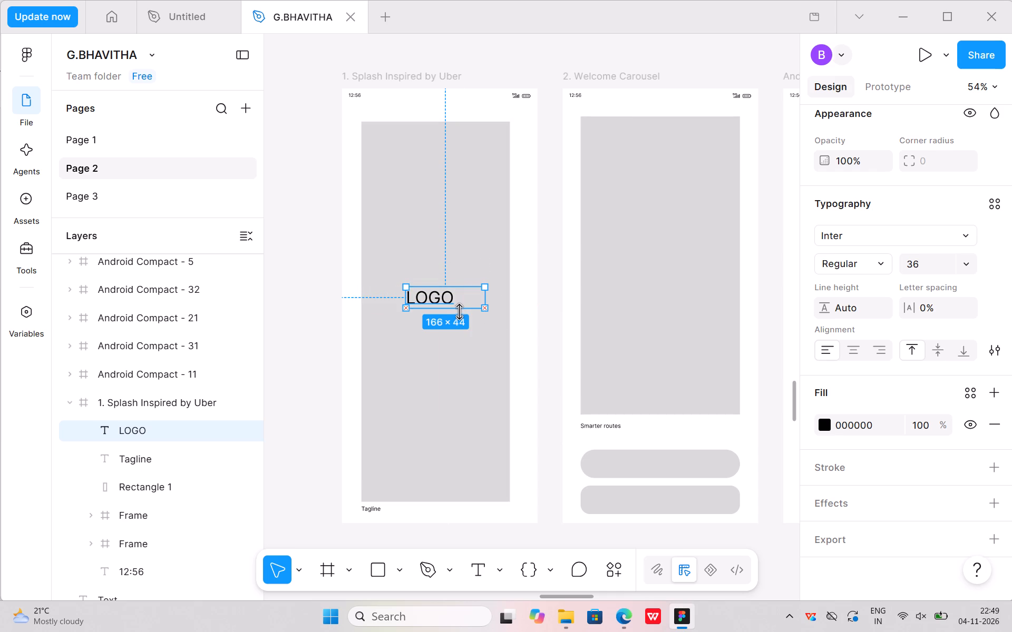
drag(459, 312, 459, 312)
Move the LOGO text so the word sits near the centre of the Splash frame's grey rectangle, and deselect it.
drag(435, 303, 443, 289)
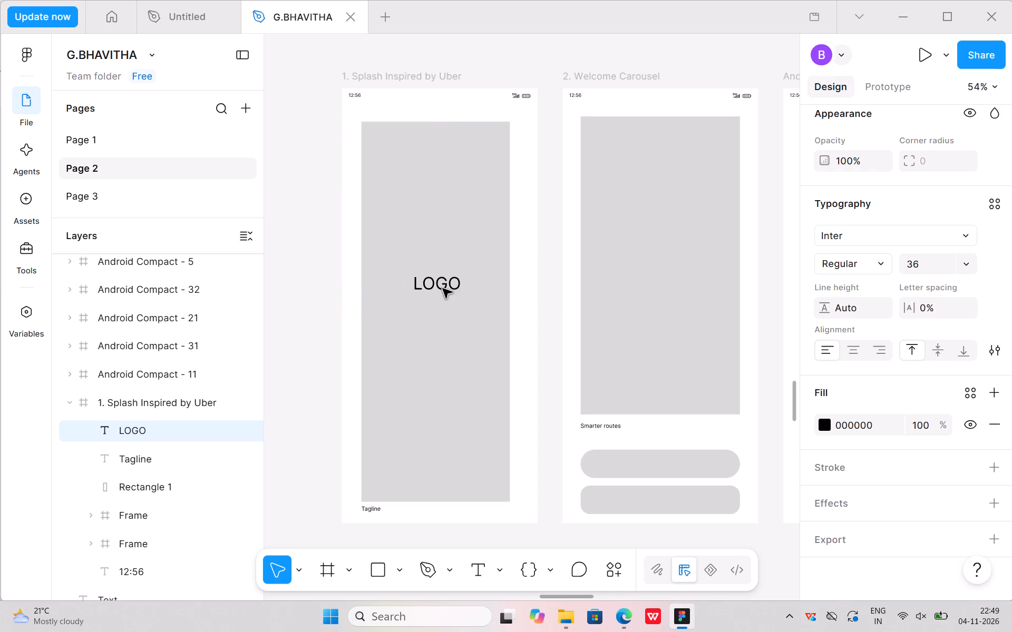
drag(443, 289, 447, 299)
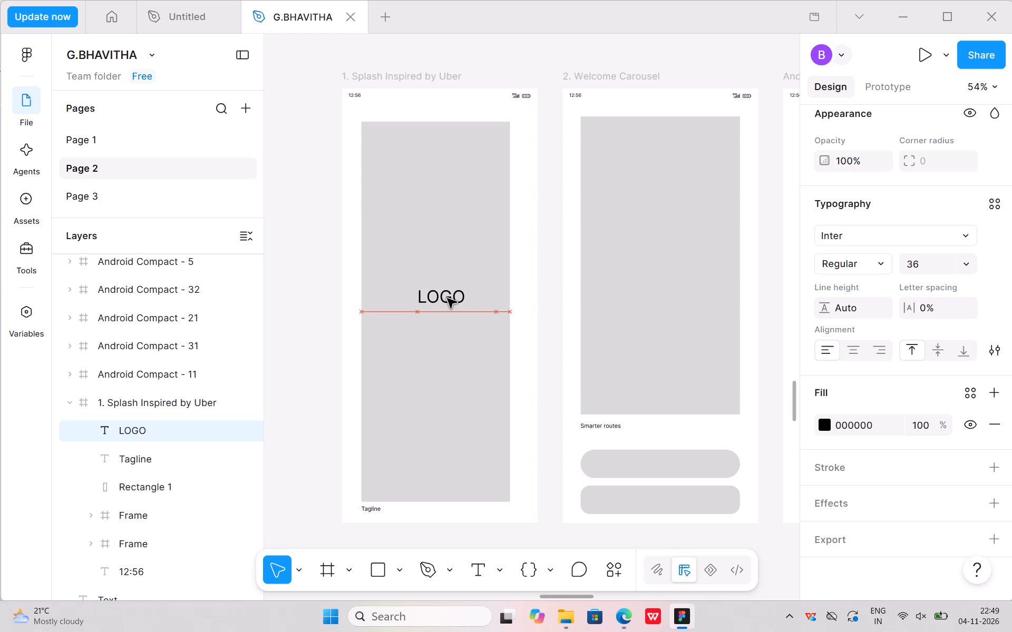
drag(447, 299, 443, 299)
click(532, 243)
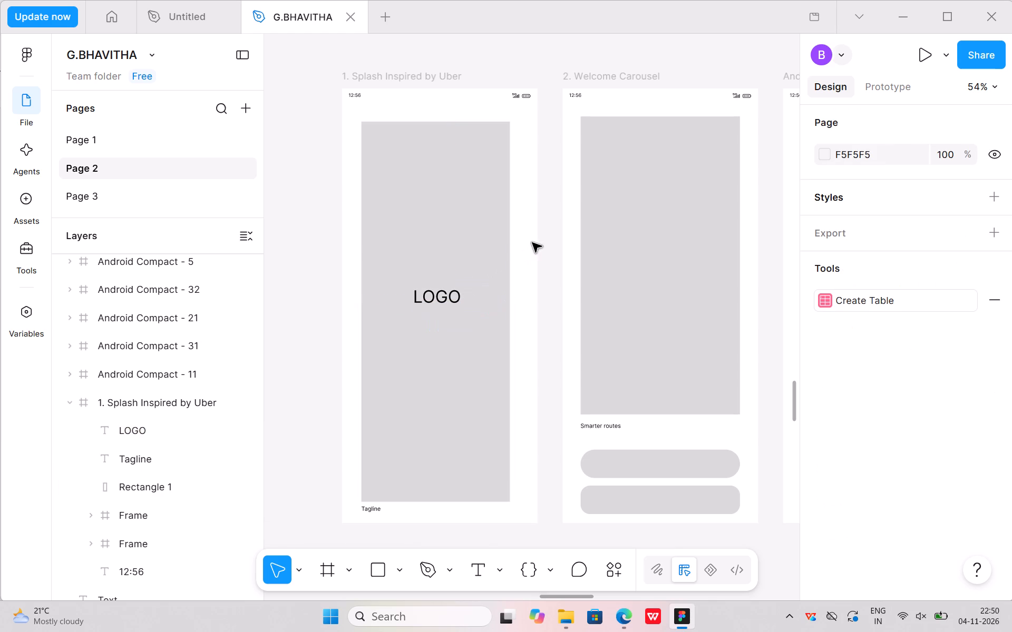
Set the Smarter routes text on the Welcome Carousel frame to font size 20 and align it with the large grey rectangle's left edge.
click(590, 427)
drag(590, 428, 598, 428)
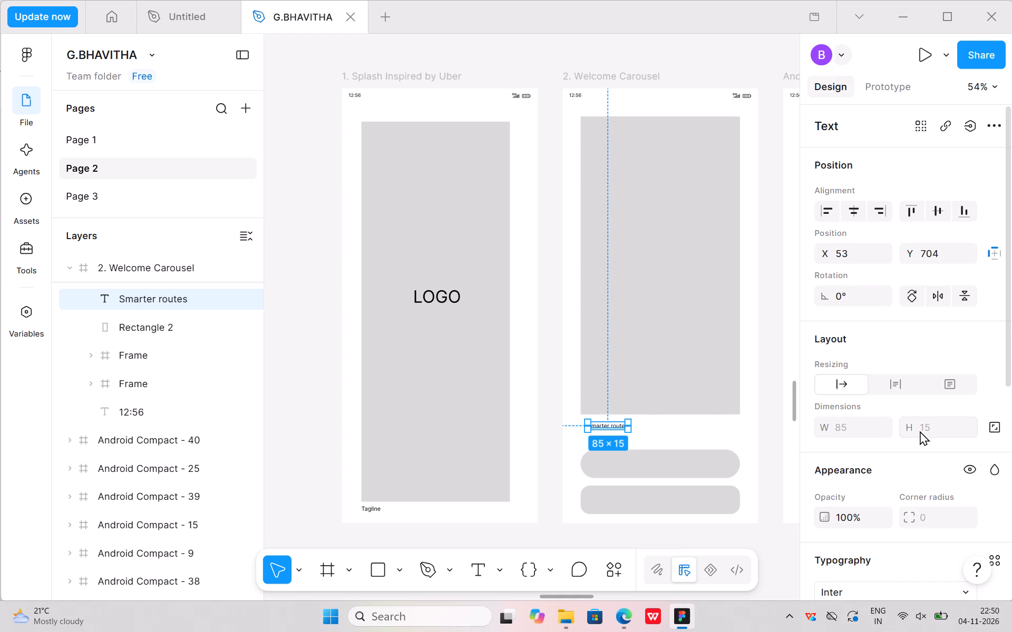
scroll(920, 431, down, 1)
click(966, 264)
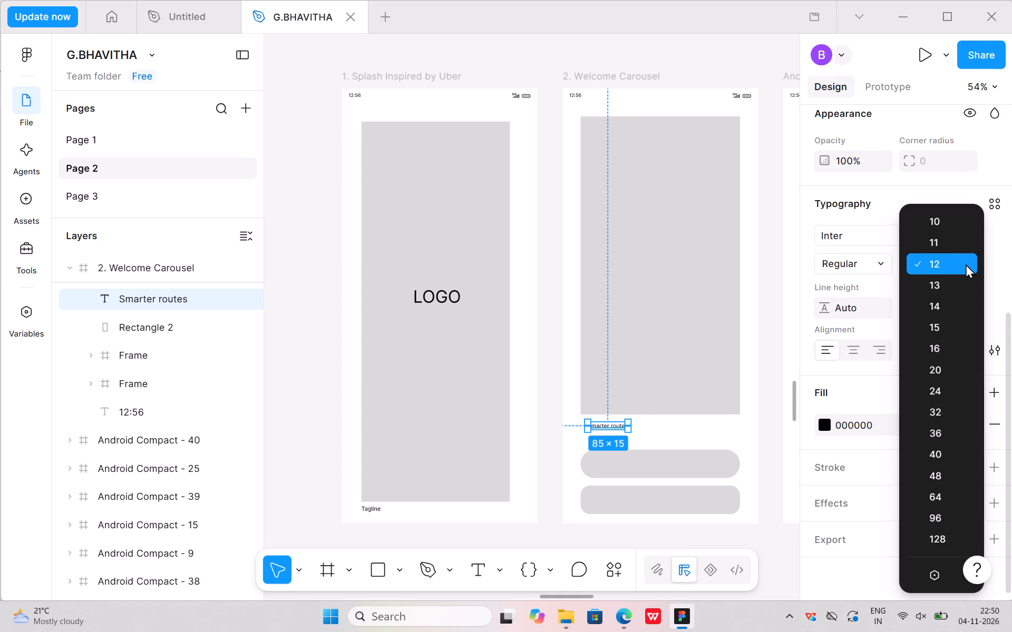
click(939, 371)
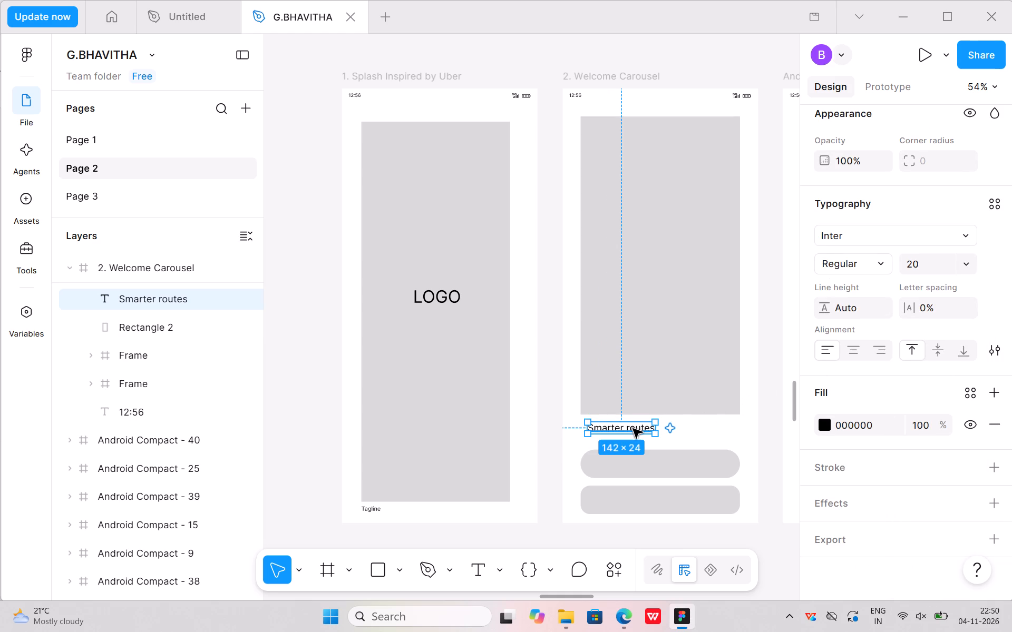
click(631, 429)
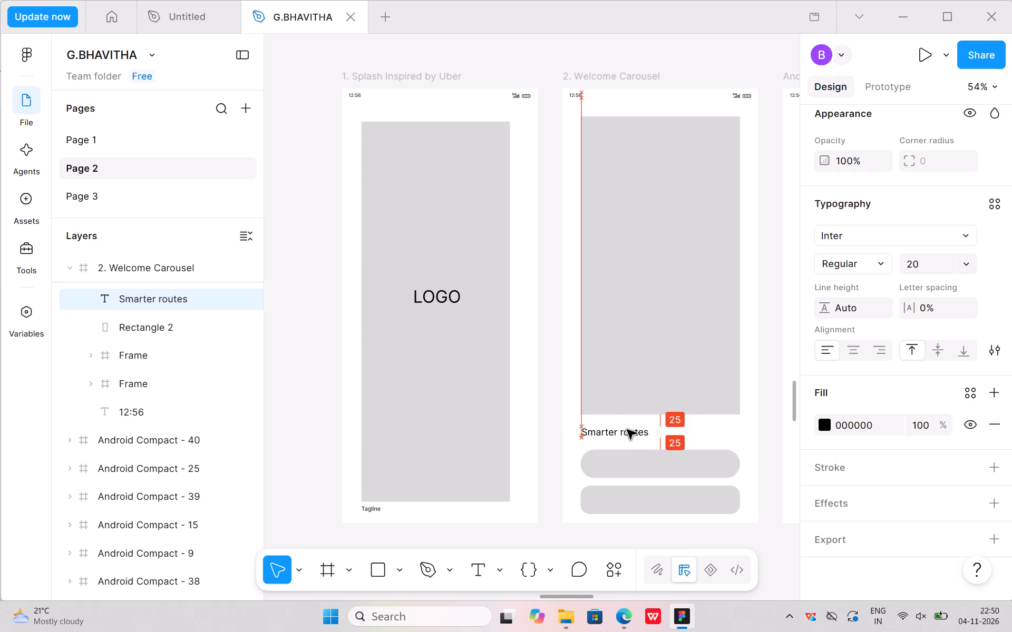
scroll(454, 437, up, 2)
scroll(455, 426, down, 3)
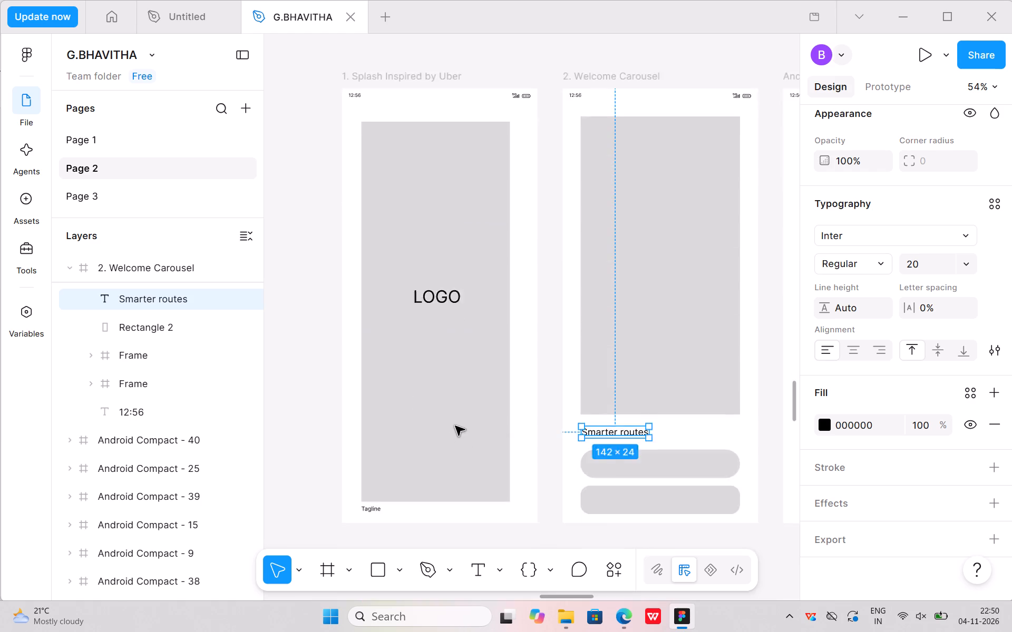
Set the Tagline text on the Splash frame to font size 20, nudge it slightly down below the grey rectangle, and deselect it.
scroll(456, 422, down, 1)
click(377, 302)
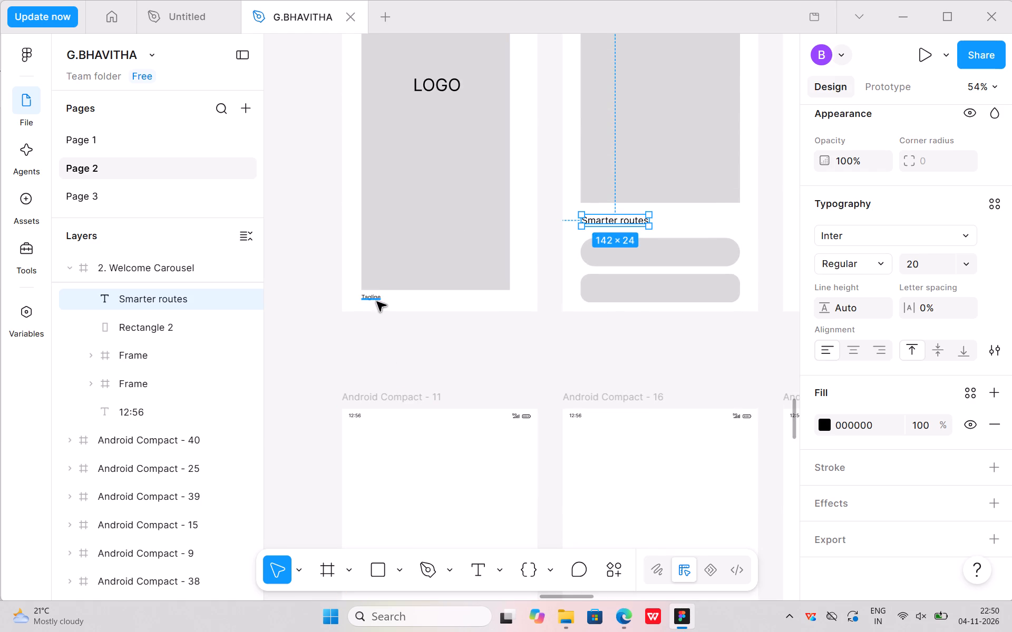
click(958, 261)
click(927, 367)
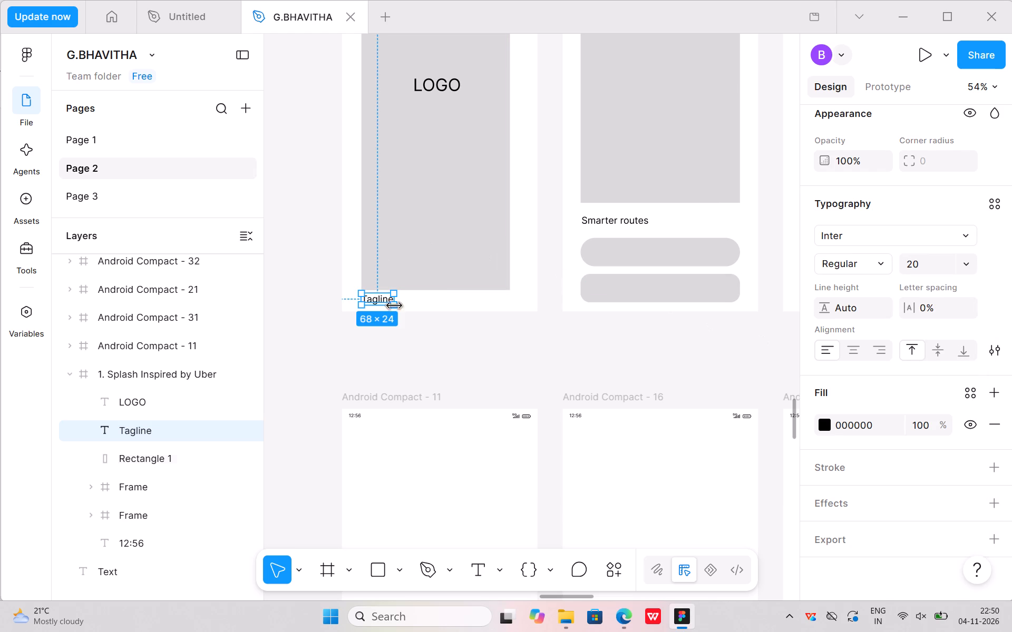
click(383, 301)
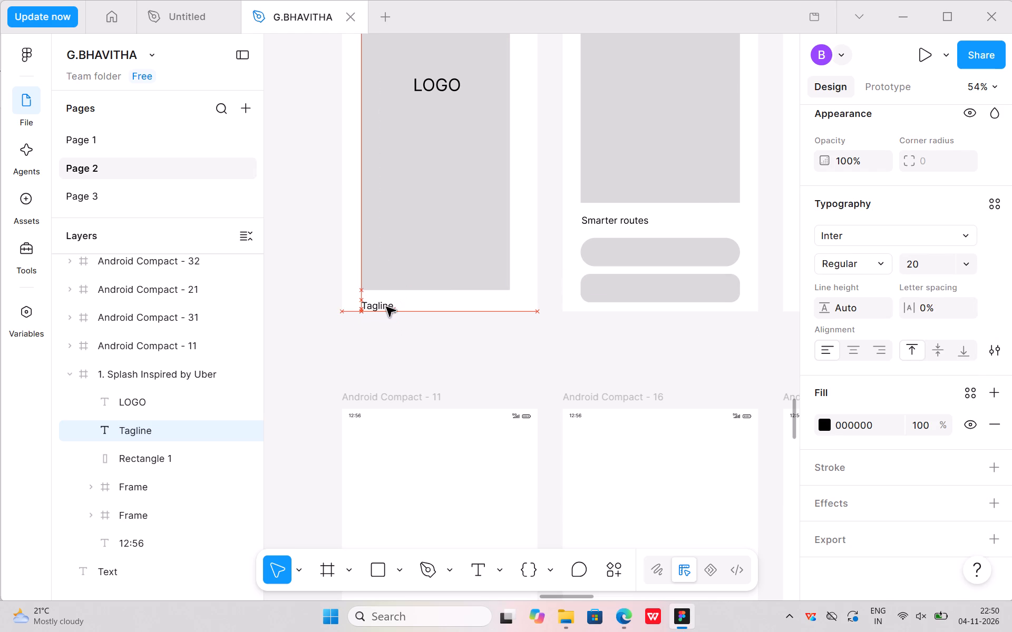
click(410, 332)
Switch to the wireframe PDF in Edge and copy the word Illustration from the 2. Welcome Carousel screen.
middle_drag(597, 326, 501, 345)
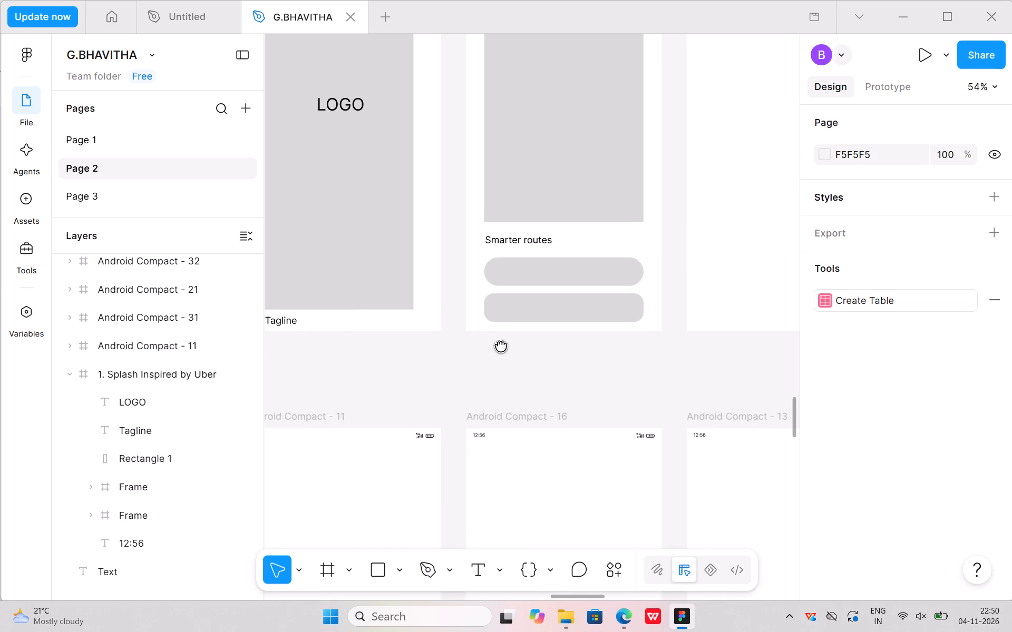
middle_drag(501, 345, 397, 549)
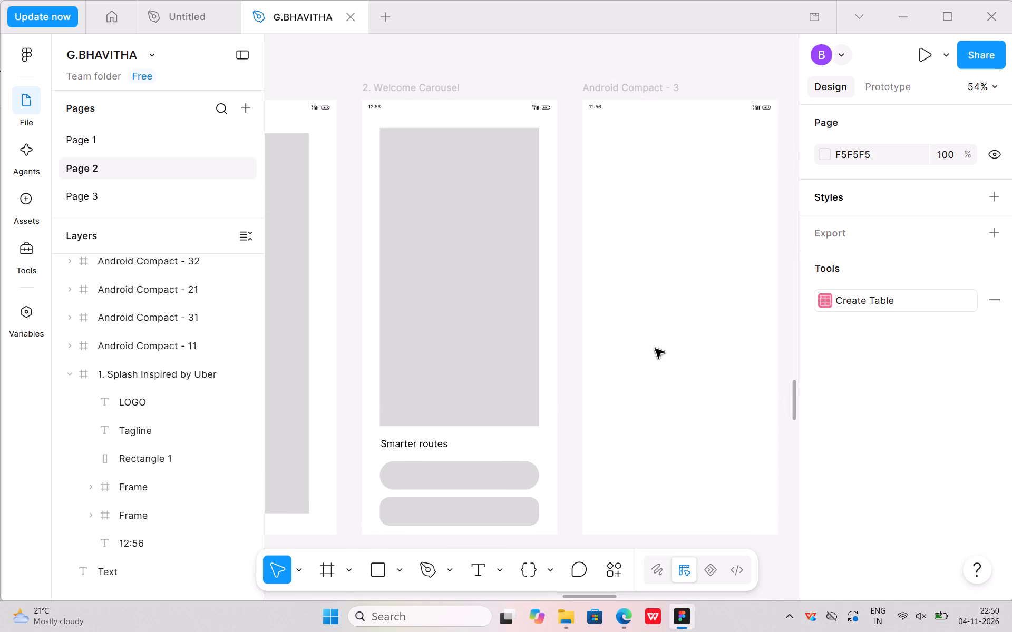
click(628, 558)
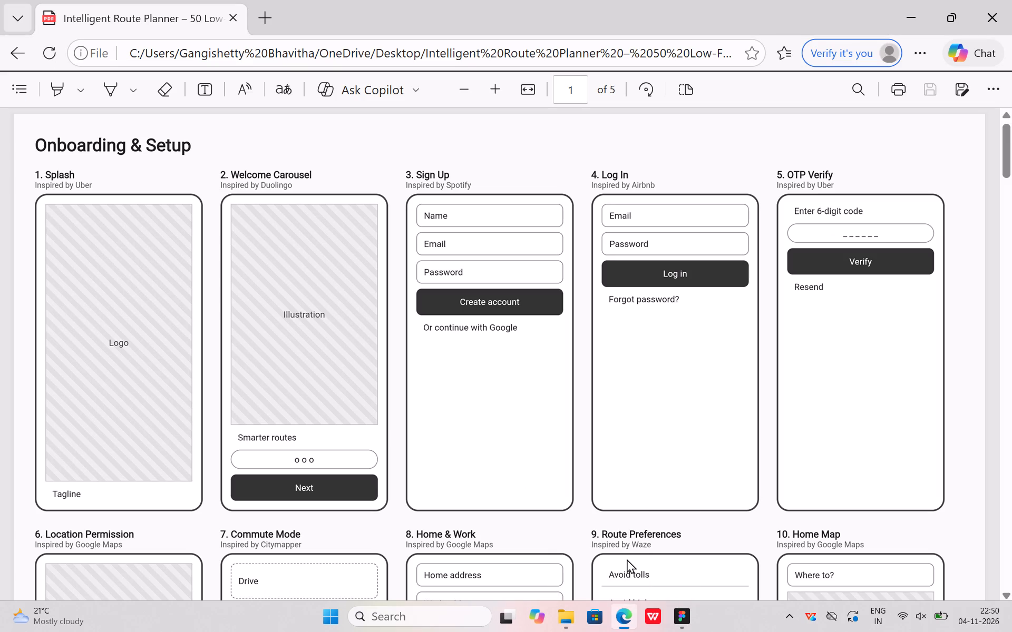
drag(280, 309, 284, 309)
drag(284, 309, 335, 324)
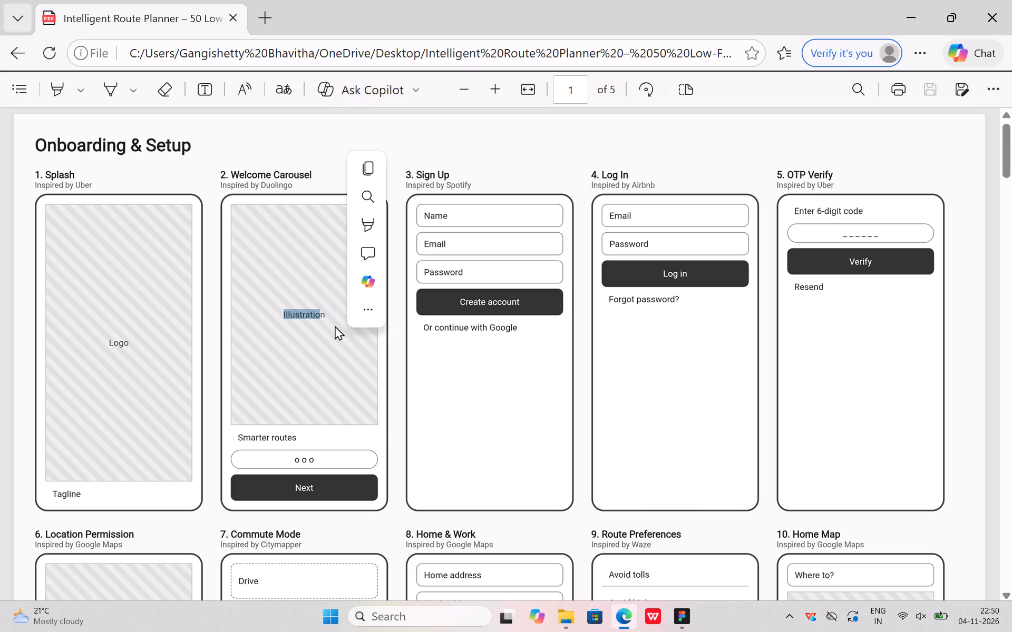
drag(308, 307, 332, 312)
drag(279, 305, 349, 320)
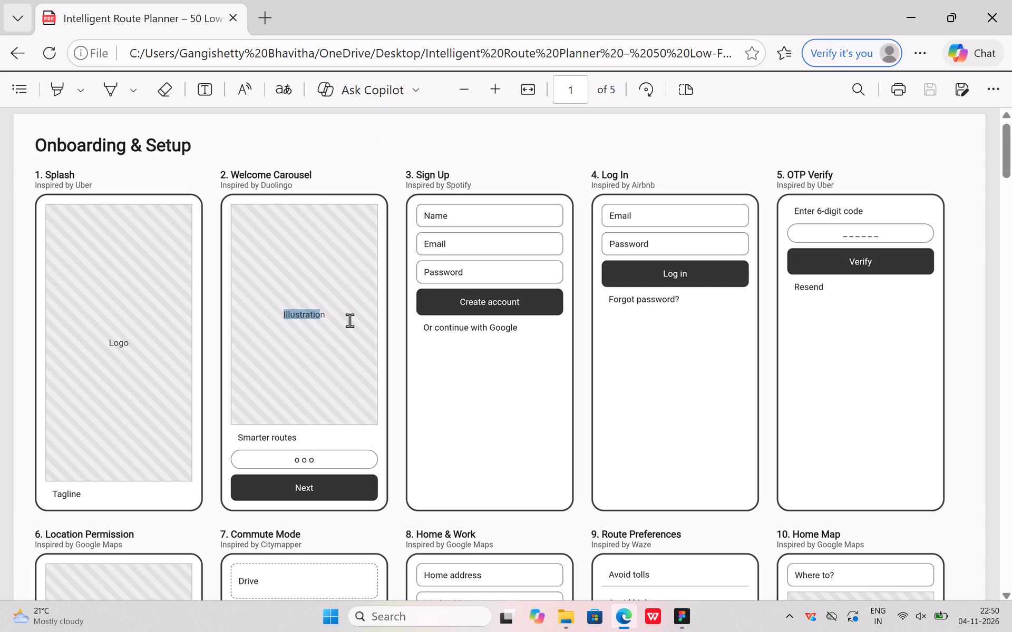
drag(349, 320, 353, 322)
click(301, 343)
drag(280, 313, 348, 322)
drag(348, 322, 322, 315)
key(ctrl+c)
click(318, 143)
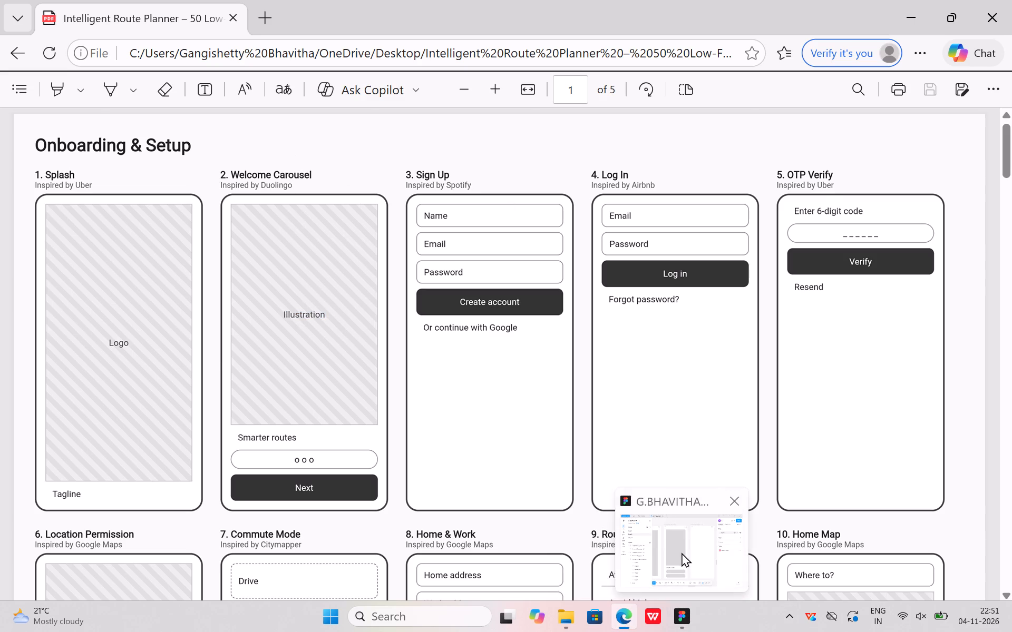
Back in Figma, add the copied Illustration text inside the large grey rectangle of the Welcome Carousel frame.
click(682, 551)
click(444, 255)
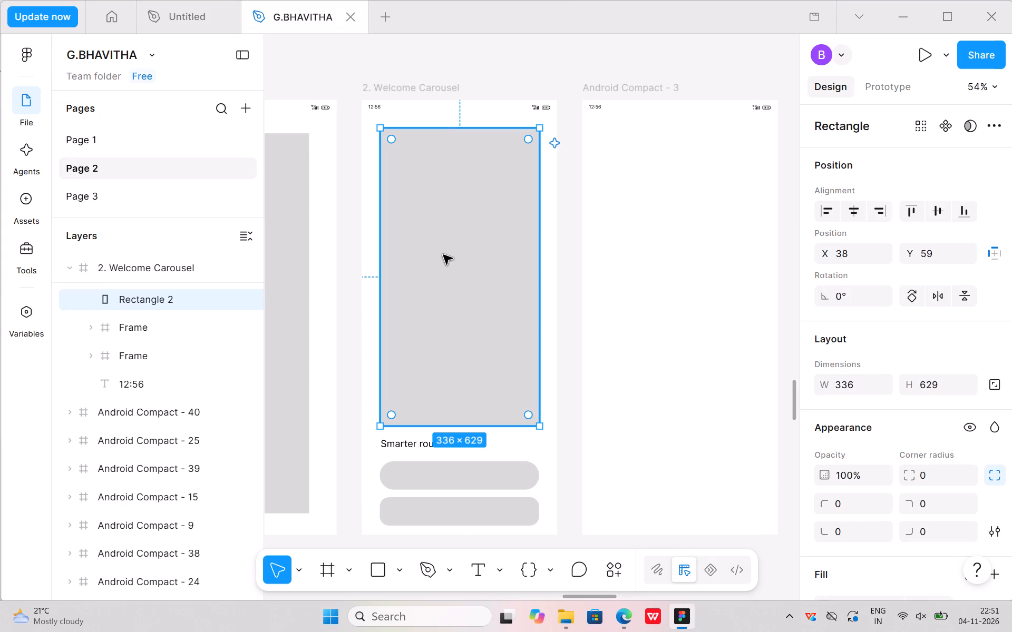
click(489, 570)
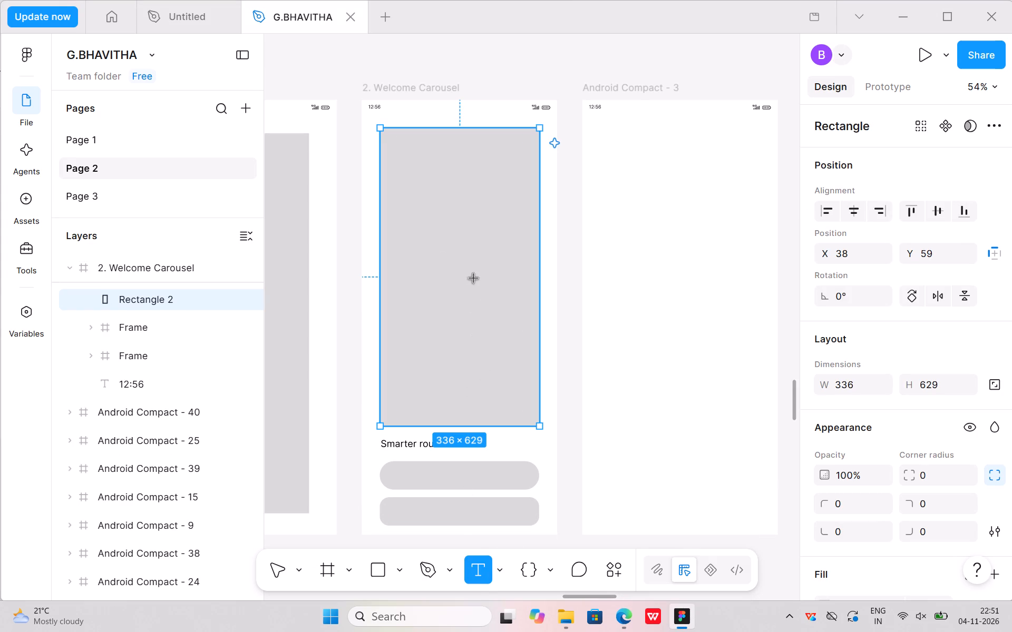
click(422, 282)
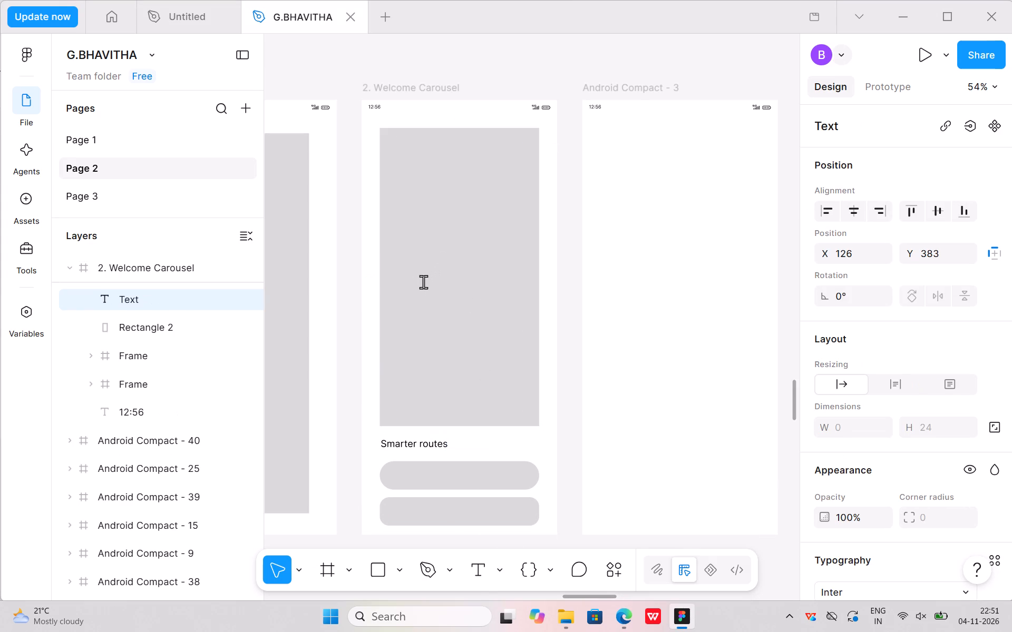
key(ctrl+v)
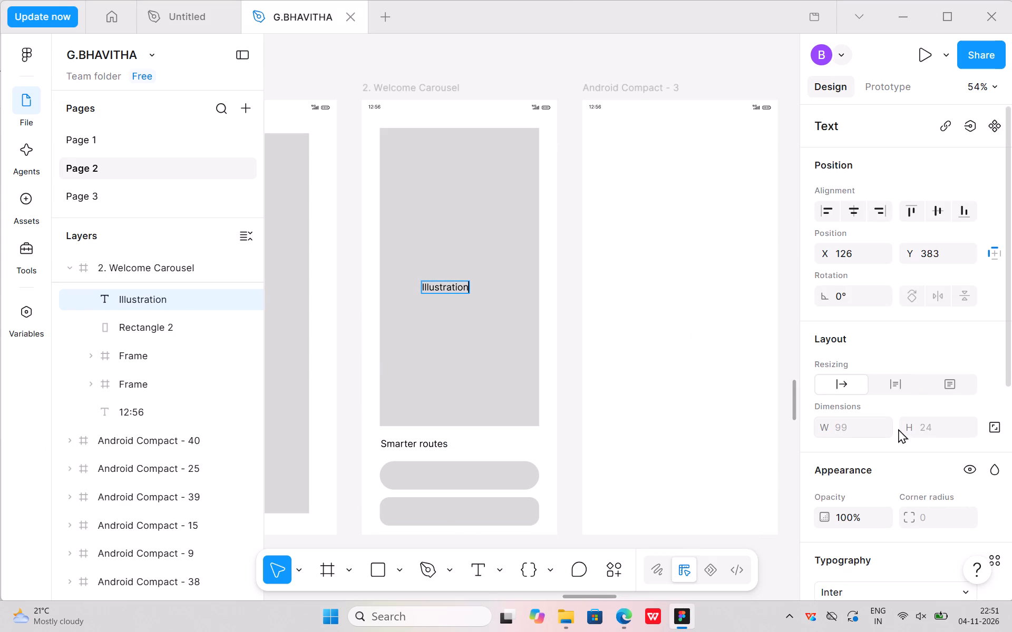
scroll(912, 515, down, 1)
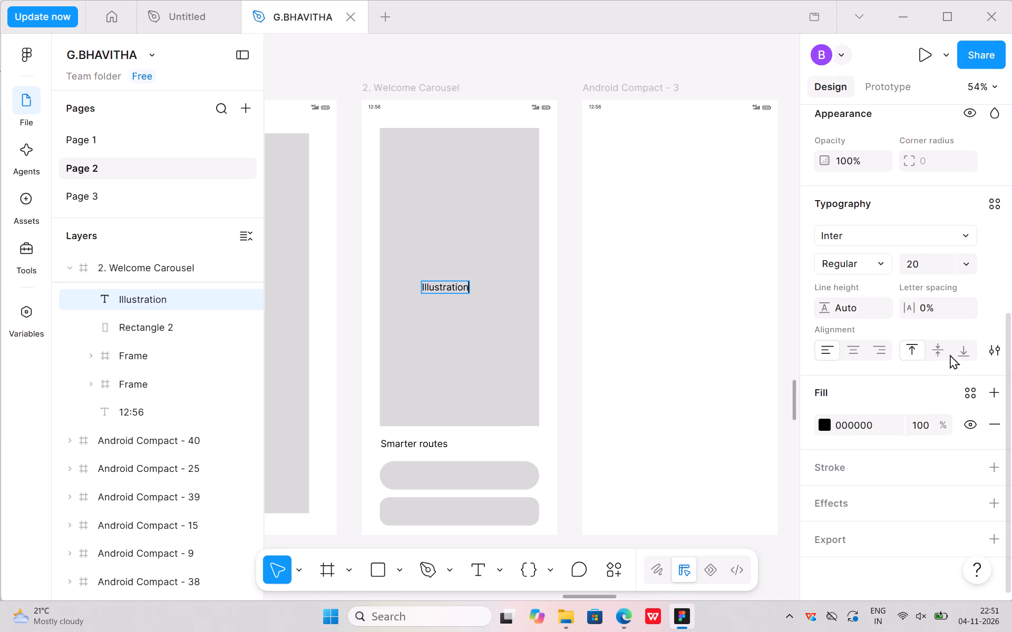
Move the Illustration text up and slightly right so it sits near the centre of the Welcome Carousel's large grey rectangle.
click(446, 294)
click(452, 284)
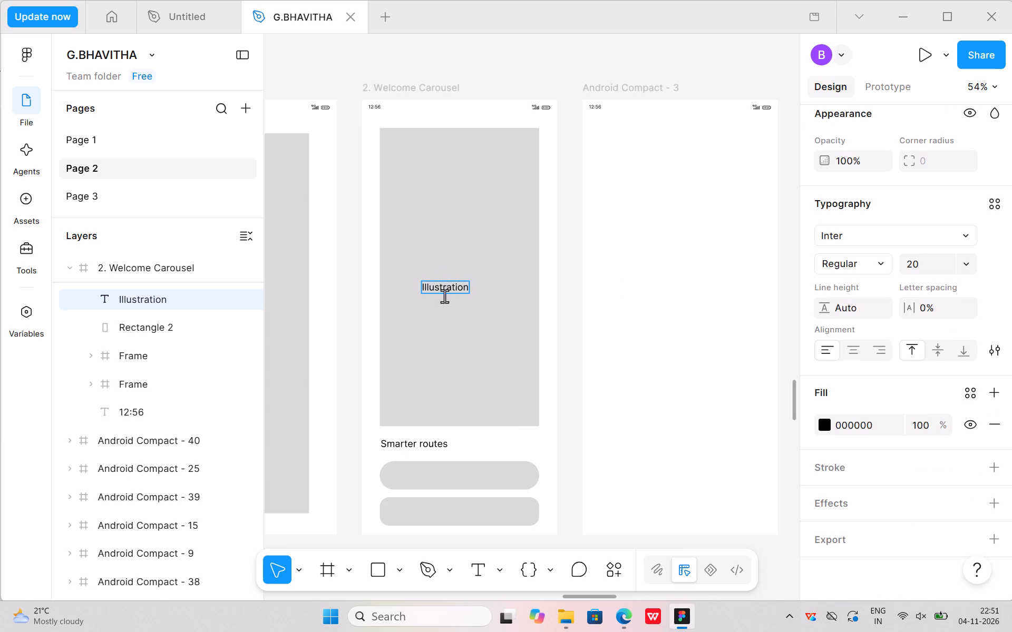
click(444, 297)
drag(447, 283, 453, 264)
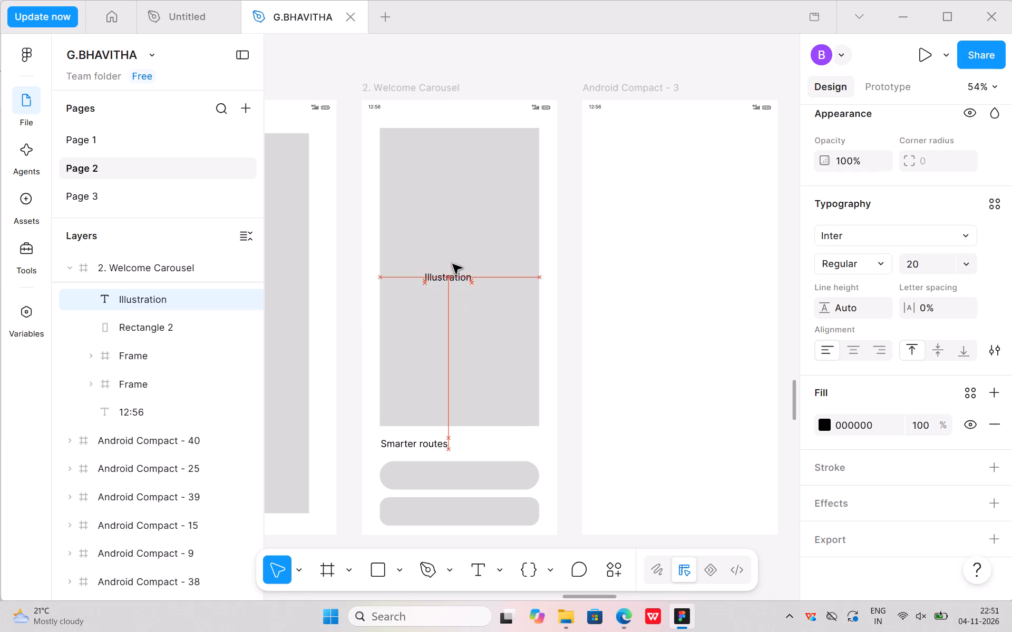
drag(453, 264, 456, 266)
Switch to the wireframe PDF in Edge and copy the "o o o" text from the 2. Welcome Carousel screen.
scroll(624, 343, down, 1)
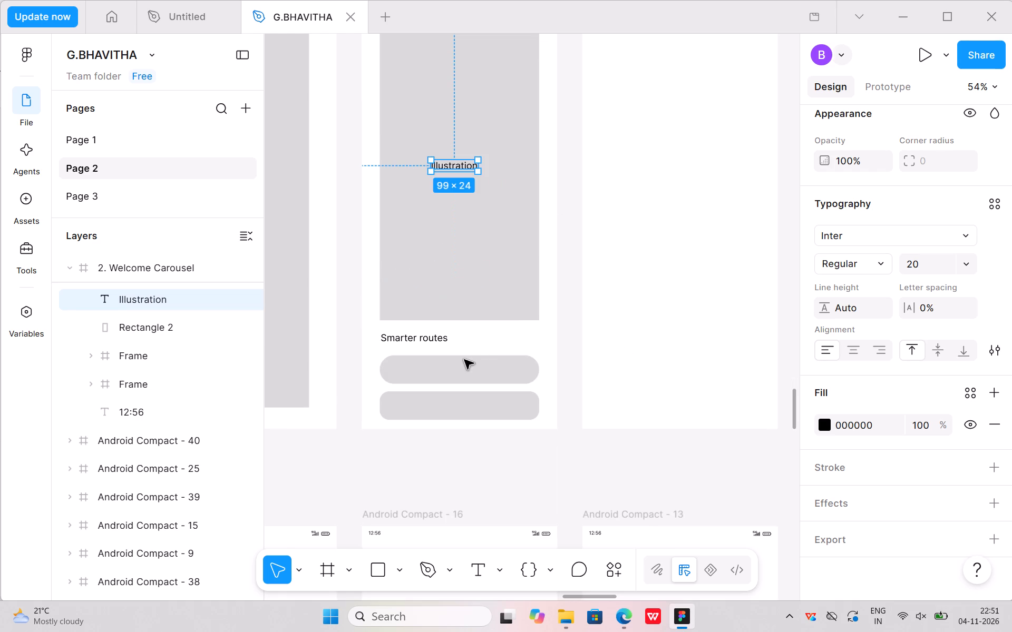
click(455, 364)
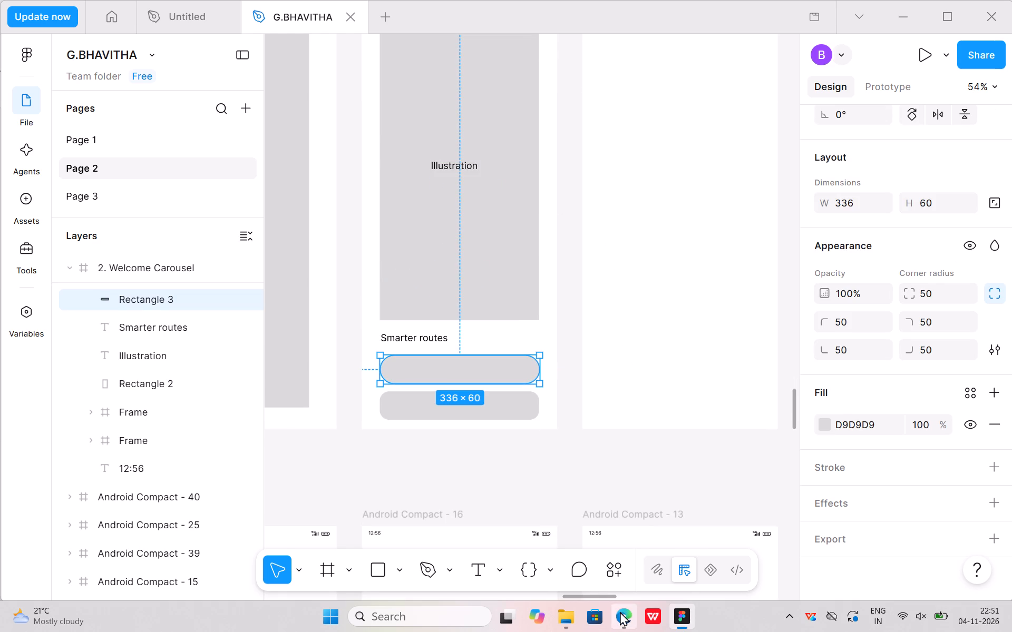
click(620, 550)
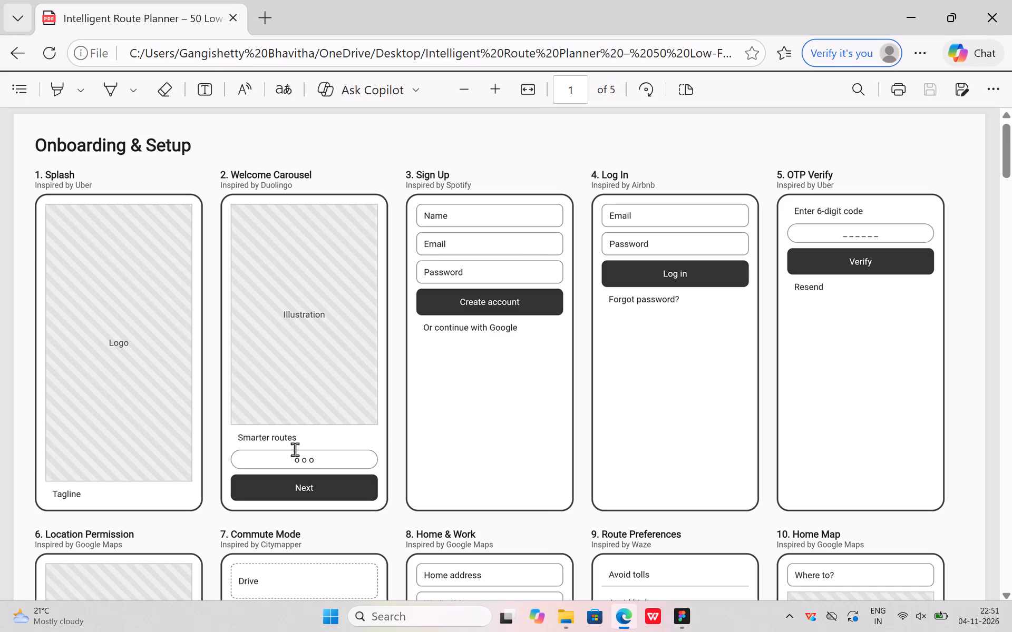
drag(286, 455, 334, 465)
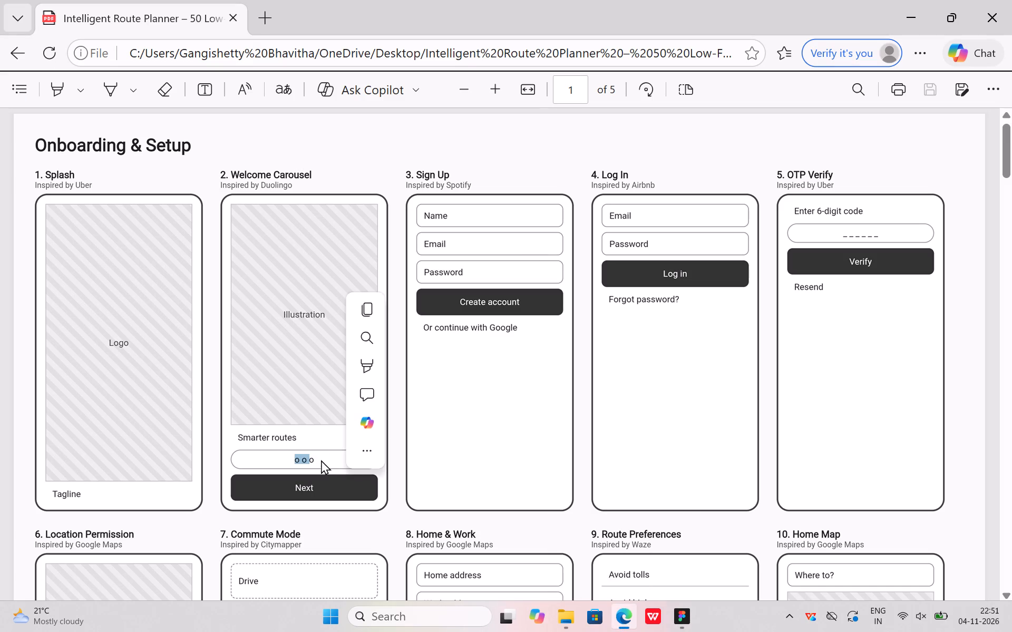
click(273, 448)
drag(295, 460, 295, 459)
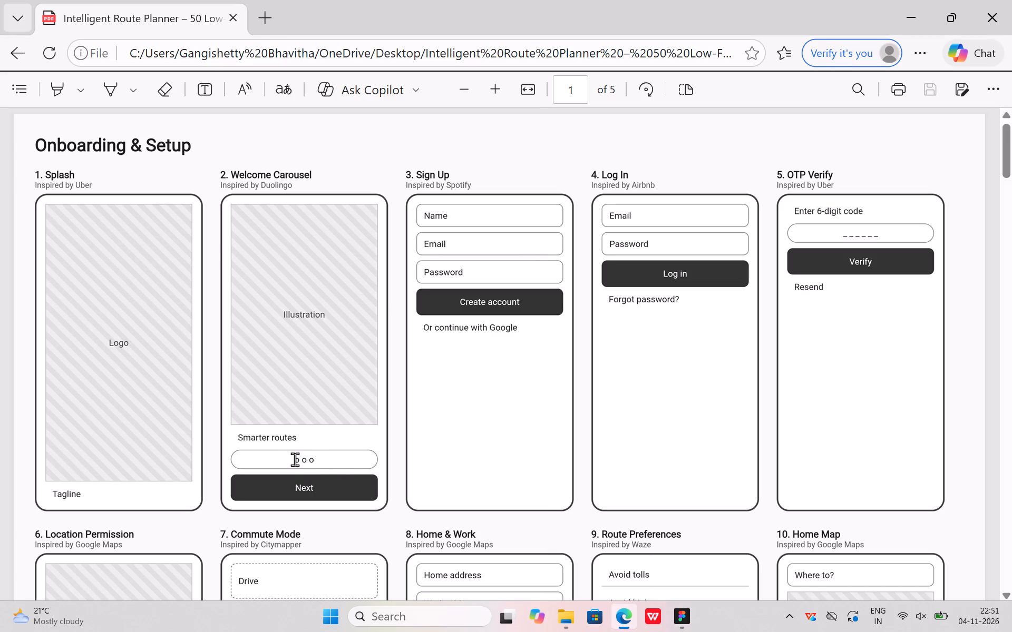
drag(295, 459, 320, 459)
key(ctrl+c)
Back in Figma, add the copied "o o o" text inside the grey pill-shaped rectangle below Smarter routes in the Welcome Carousel frame.
click(682, 556)
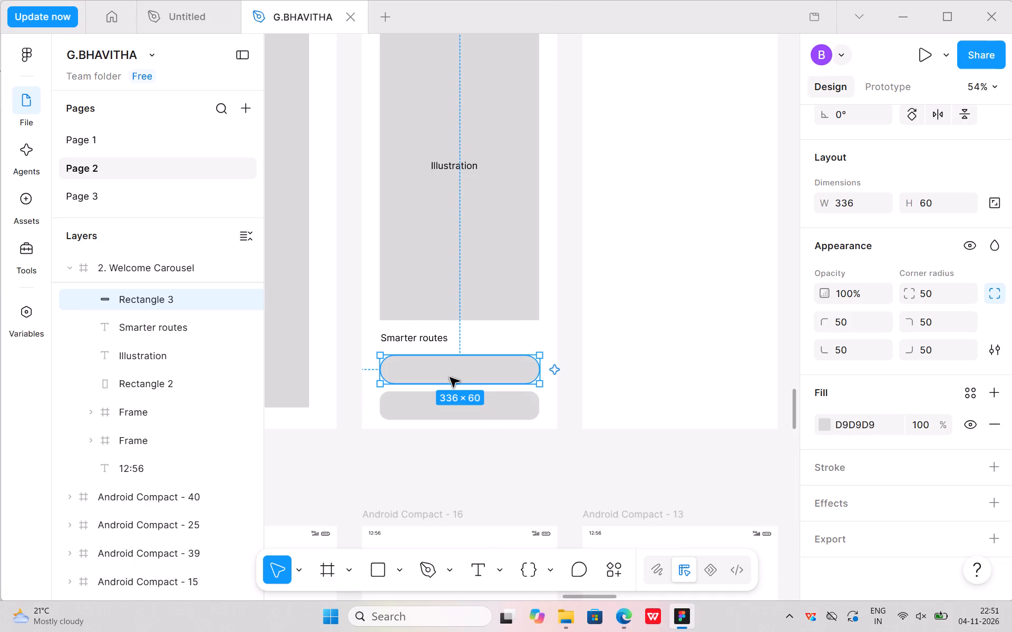
click(478, 562)
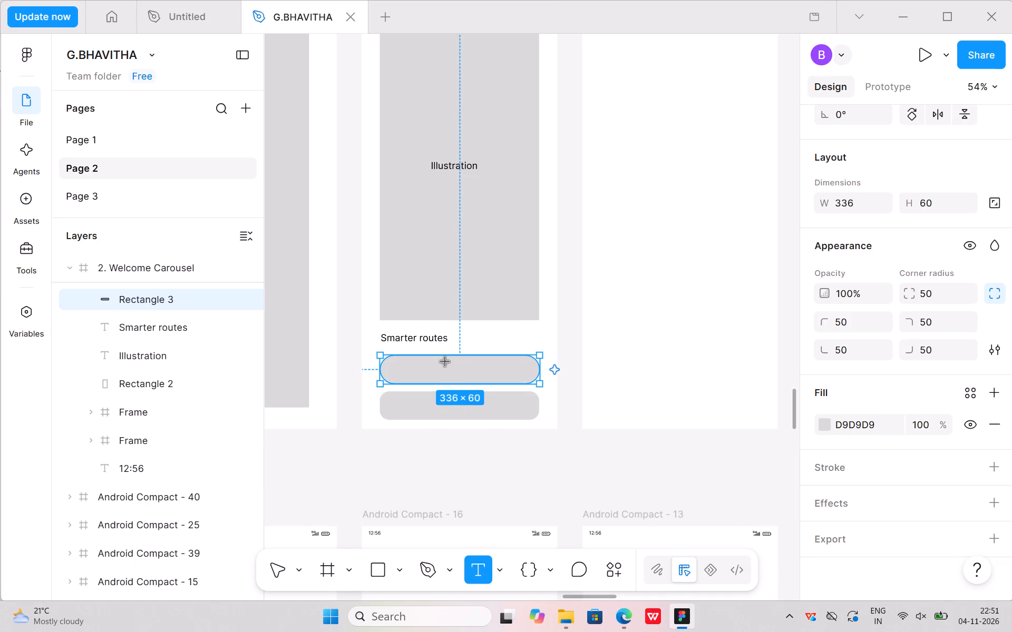
click(440, 370)
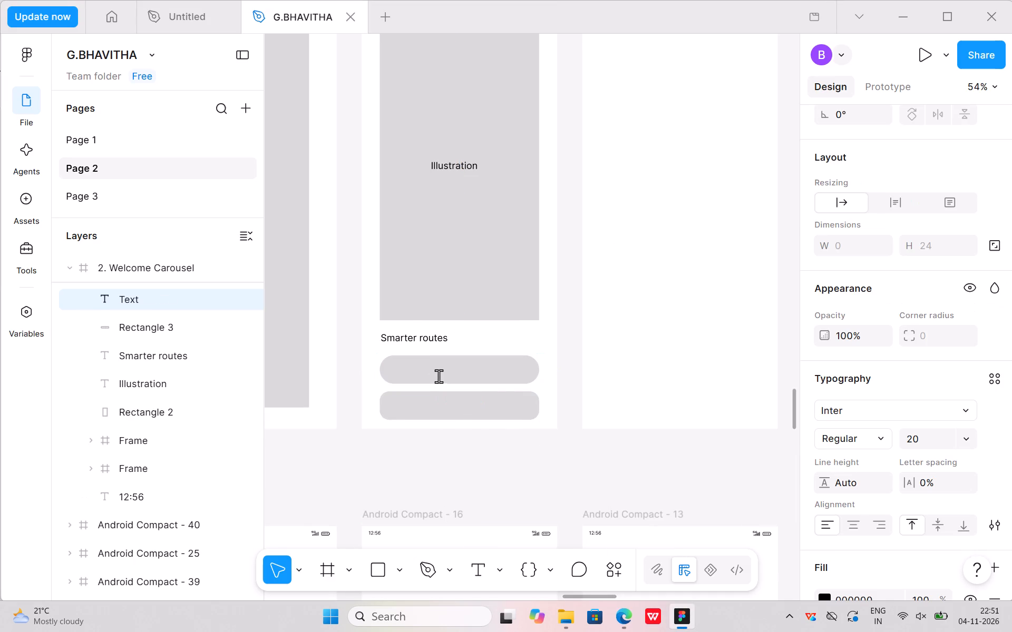
key(ctrl+v)
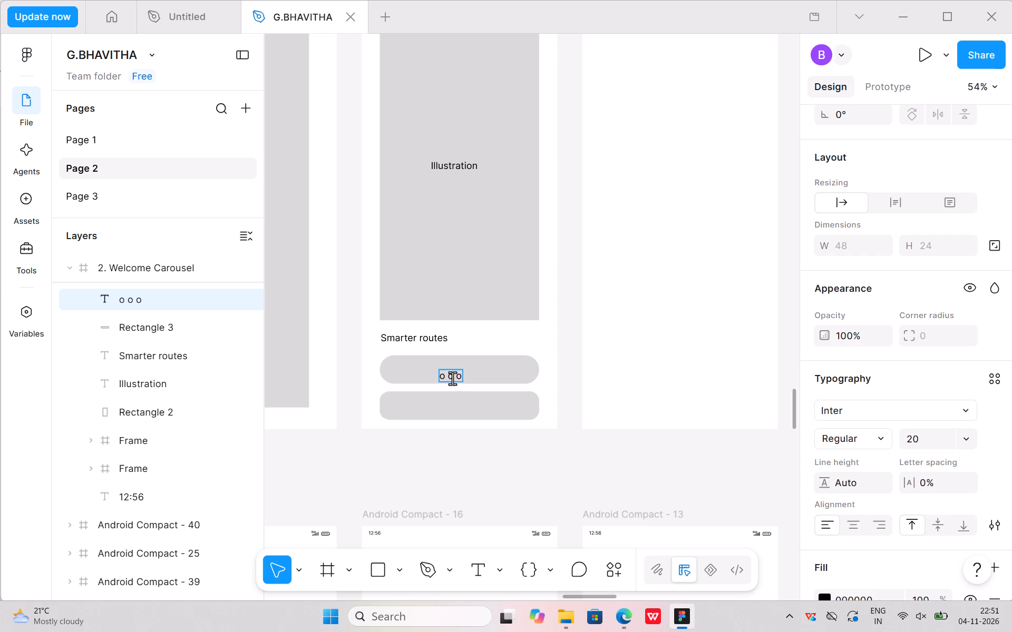
click(452, 382)
click(454, 391)
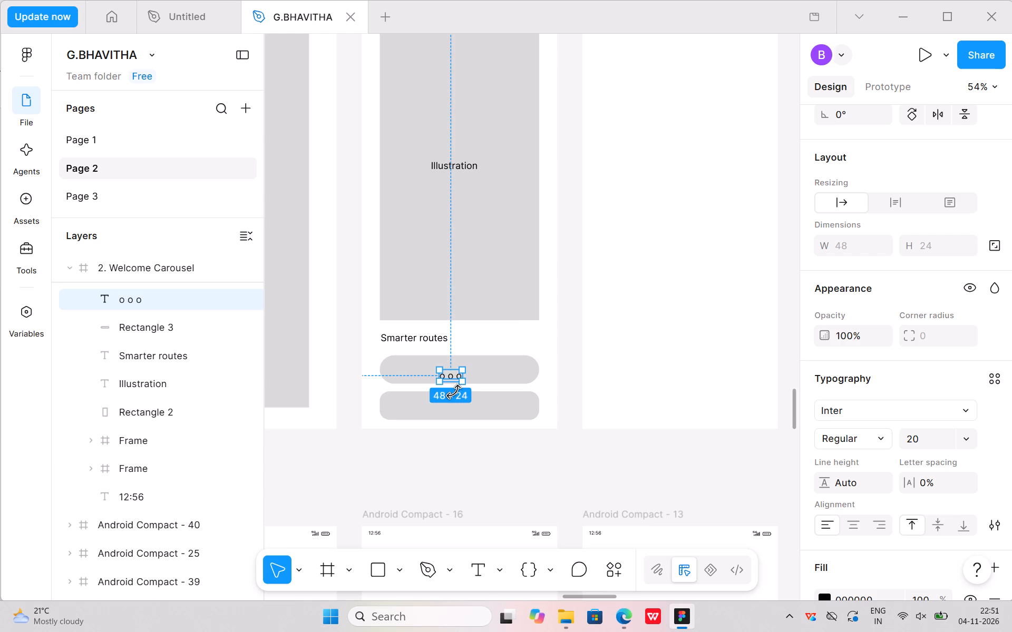
Move the "o o o" text to the horizontal and vertical centre of the grey pill-shaped rectangle.
drag(451, 374, 455, 366)
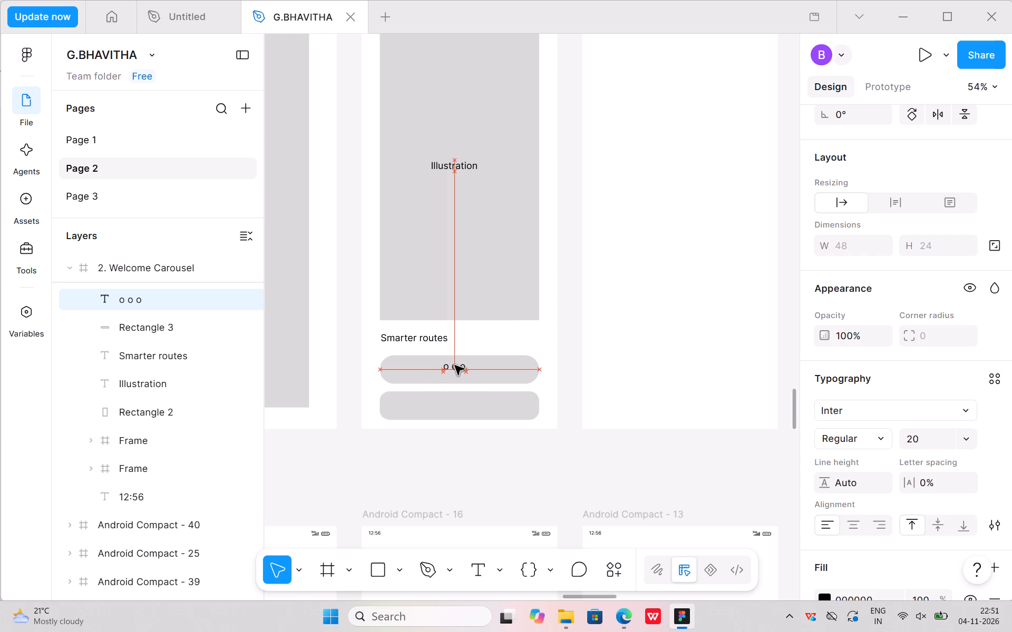
drag(455, 366, 450, 361)
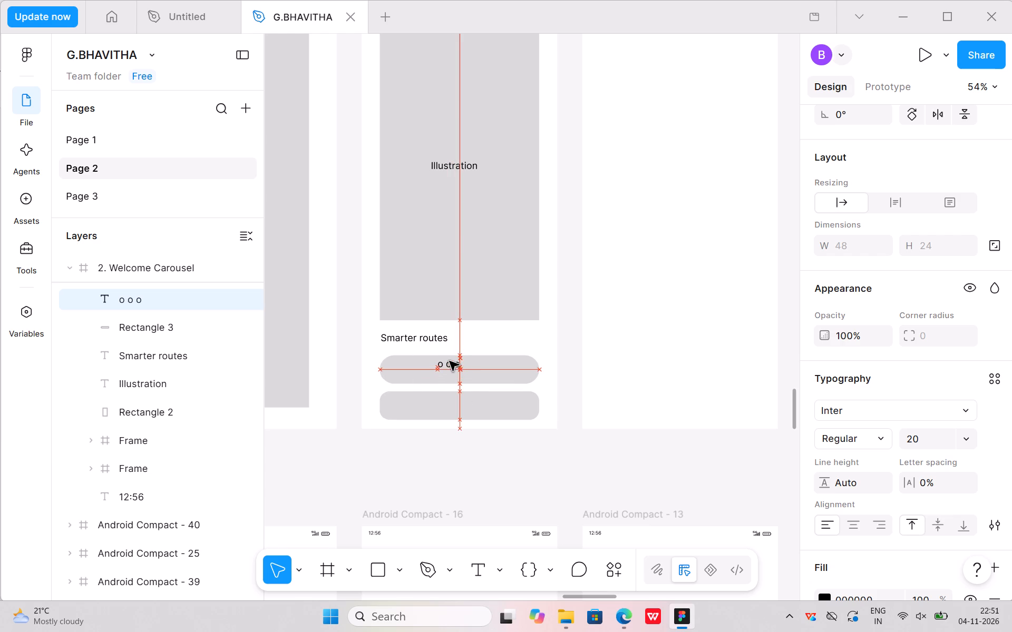
drag(450, 361, 455, 366)
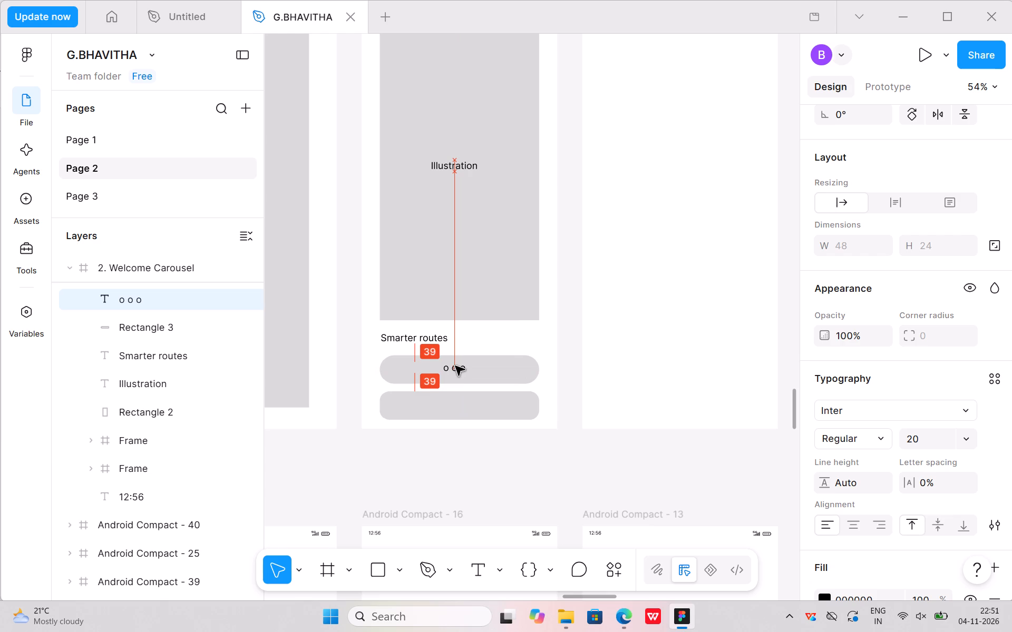
drag(455, 366, 461, 366)
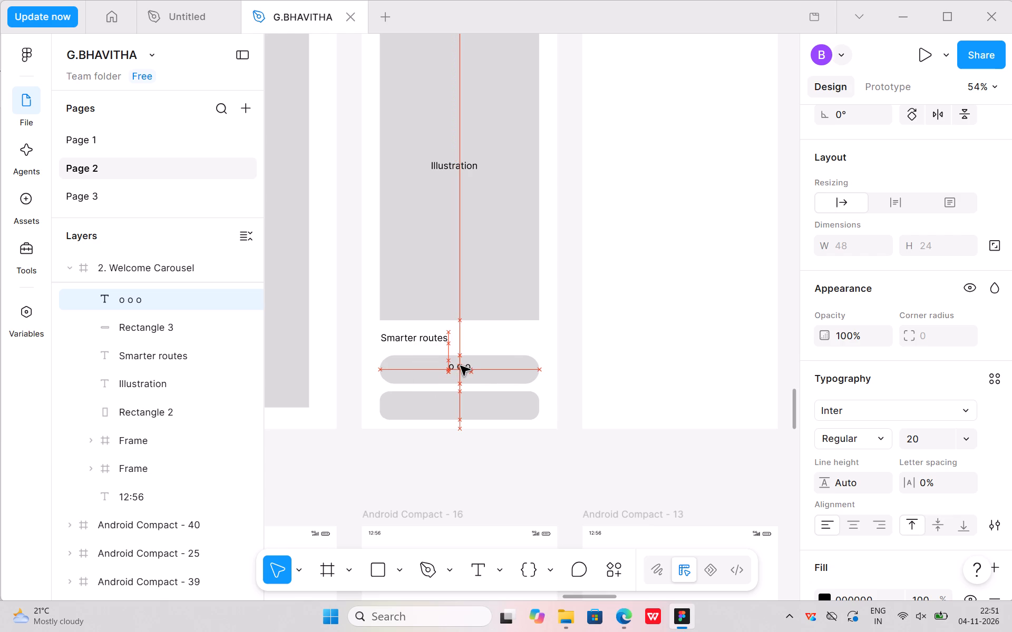
drag(461, 366, 461, 374)
drag(461, 374, 461, 369)
Change the fill of the rounded rectangle at the bottom of the Welcome Carousel frame to the page's black colour.
click(474, 414)
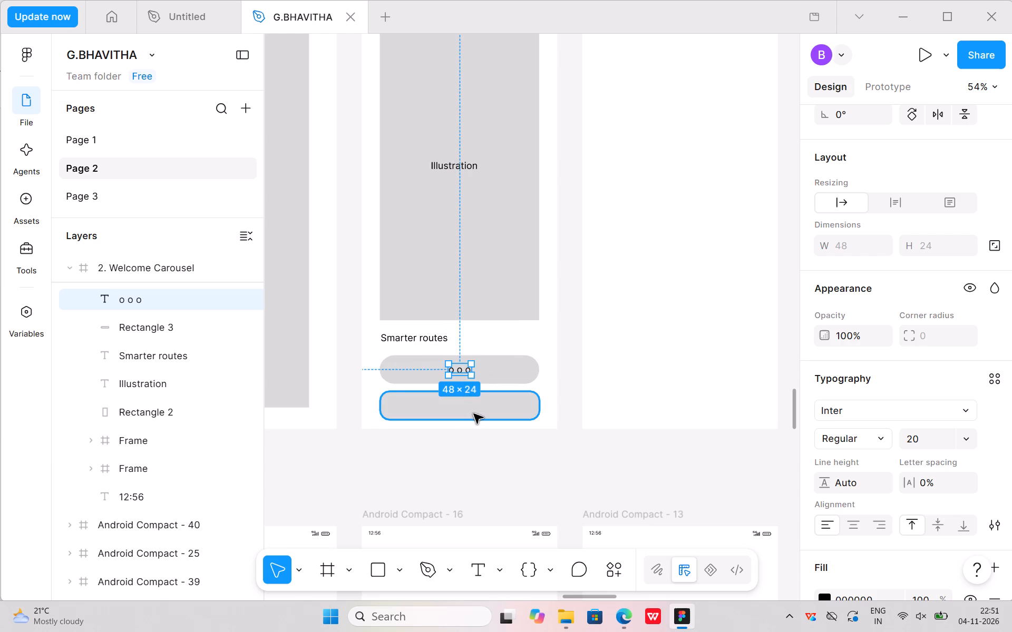
click(825, 423)
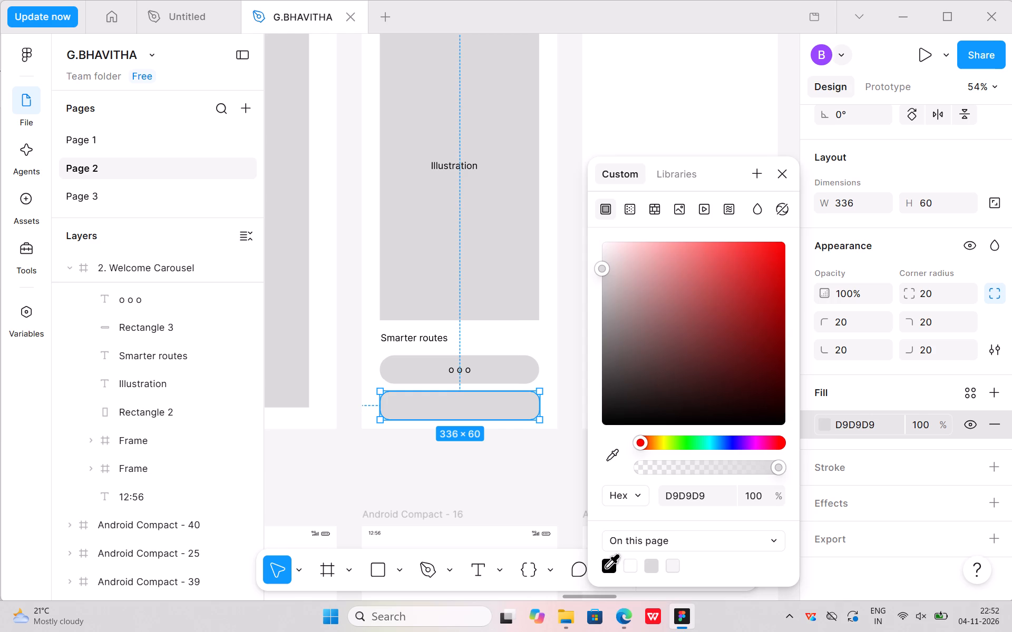
click(611, 569)
click(501, 473)
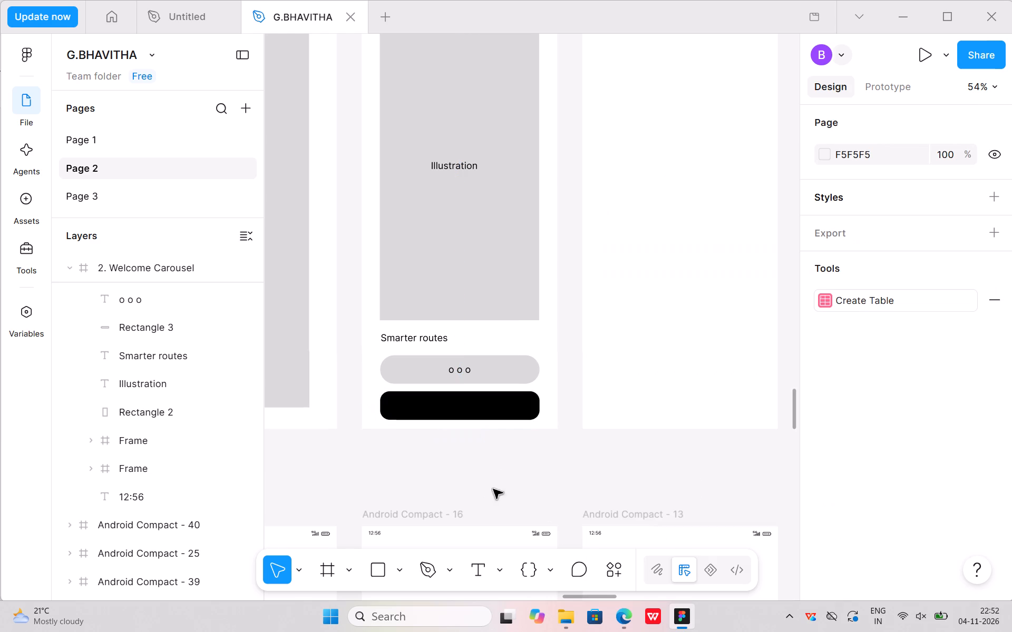
Switch to the wireframe PDF in Edge and copy the word Next from the 2. Welcome Carousel screen.
click(475, 568)
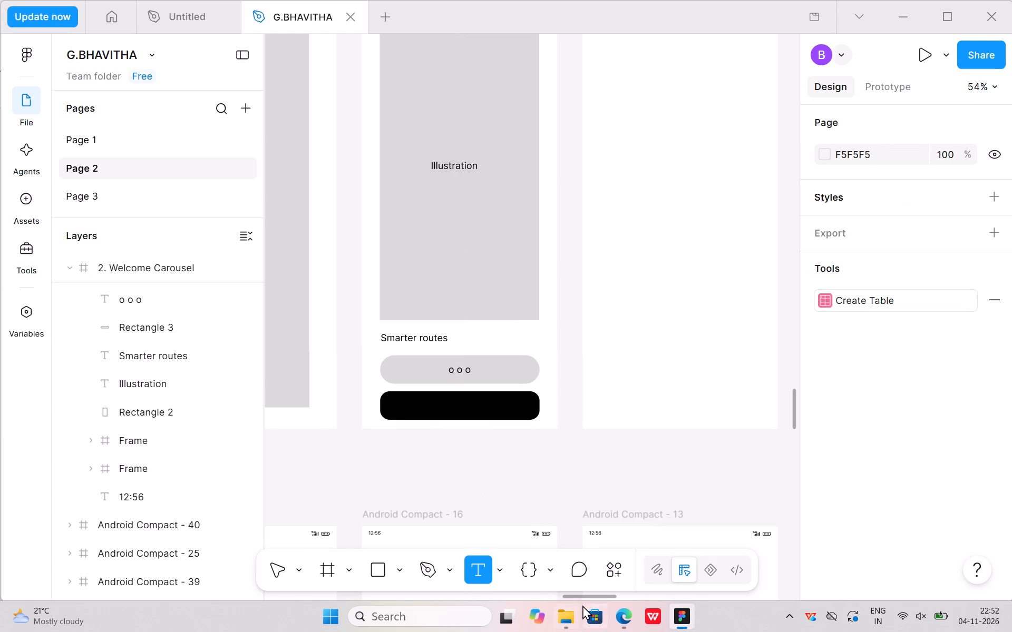
click(615, 559)
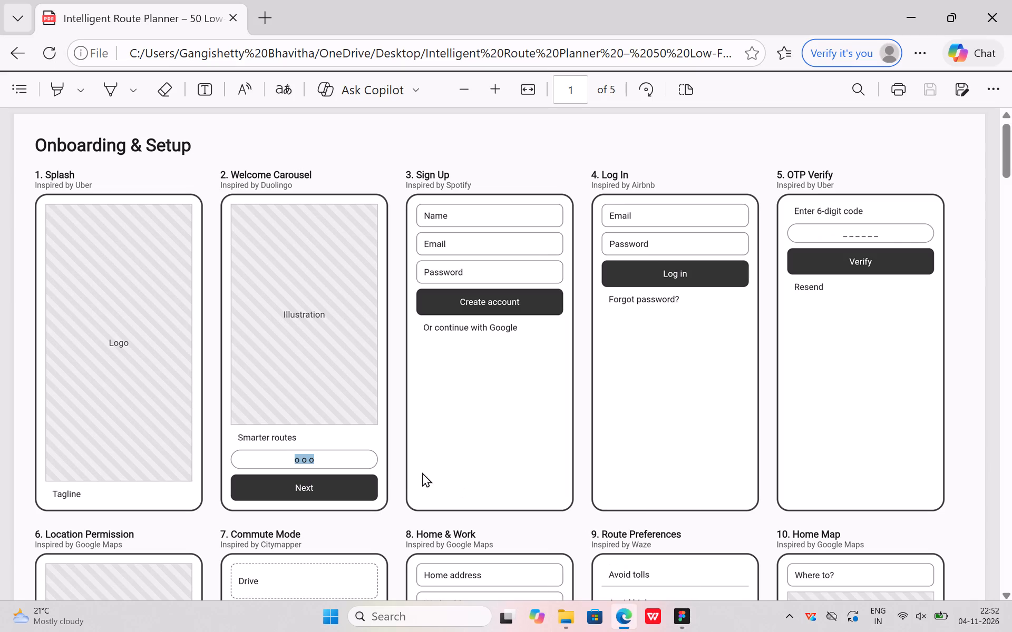
drag(290, 483, 328, 497)
drag(328, 497, 365, 504)
click(293, 498)
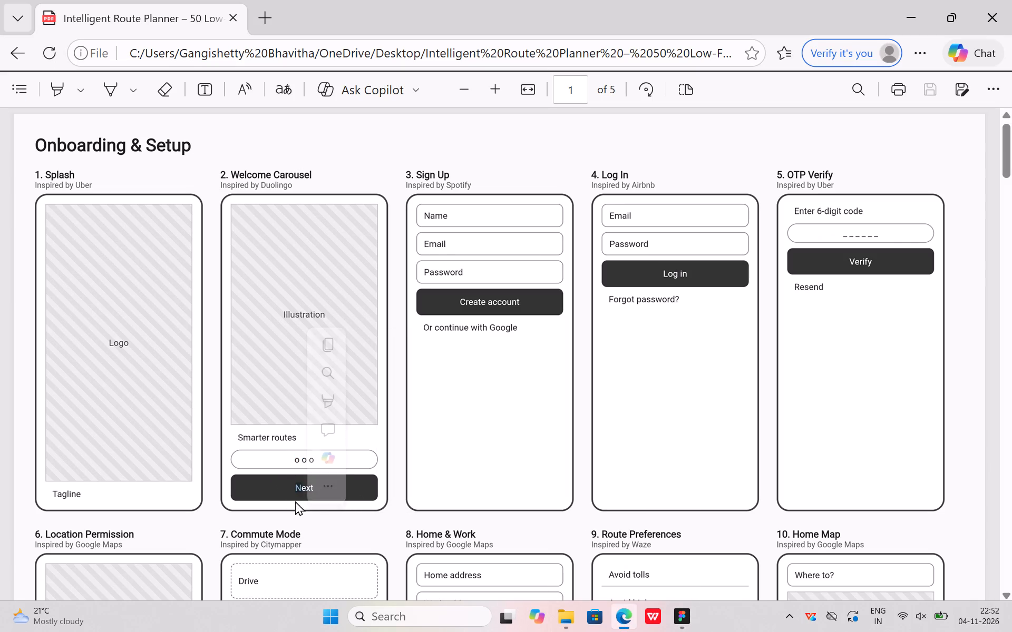
click(303, 510)
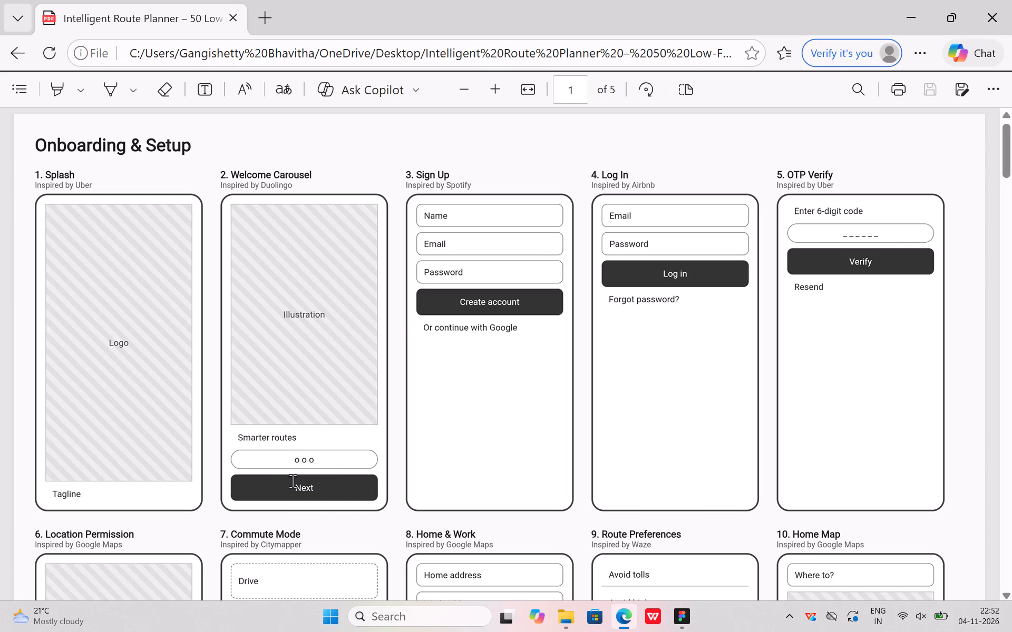
drag(293, 481, 327, 490)
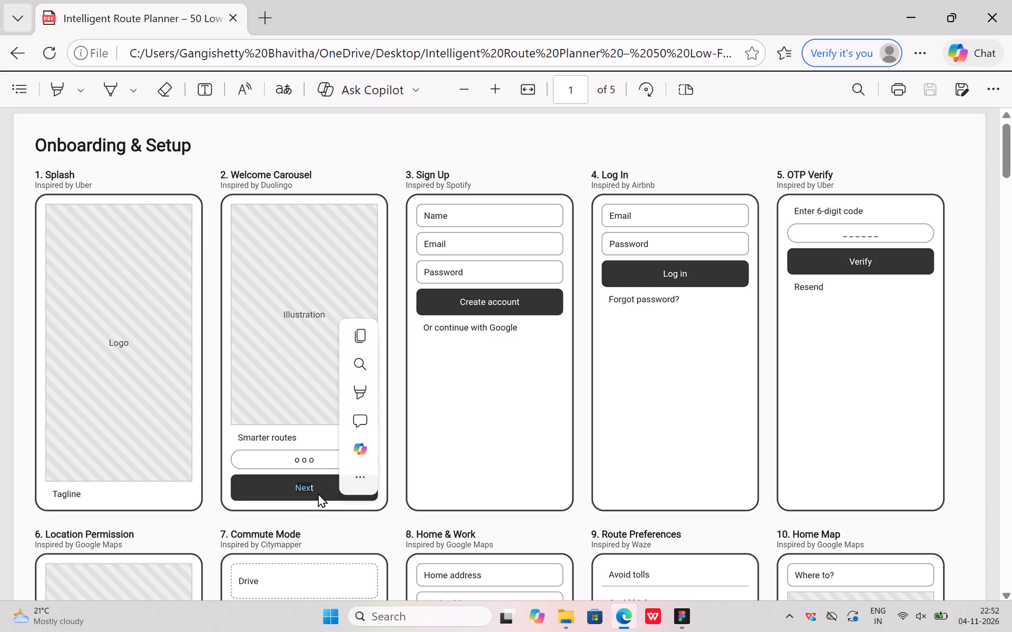
click(314, 503)
drag(296, 484, 320, 488)
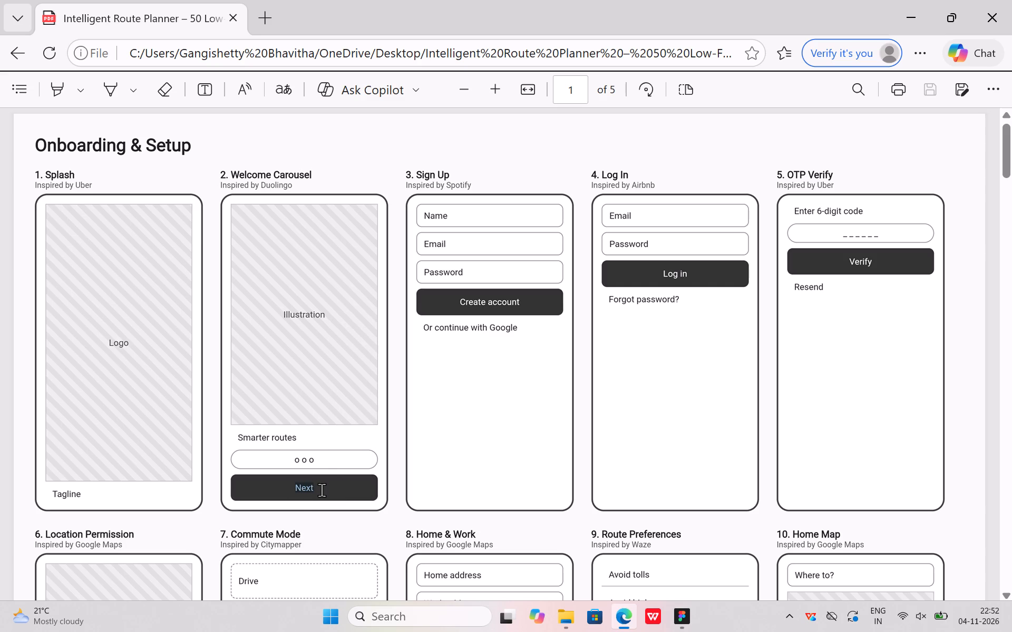
key(ctrl+c)
Back in Figma, add the copied Next text in white at font size 20 inside the Welcome Carousel's black rounded rectangle.
click(675, 573)
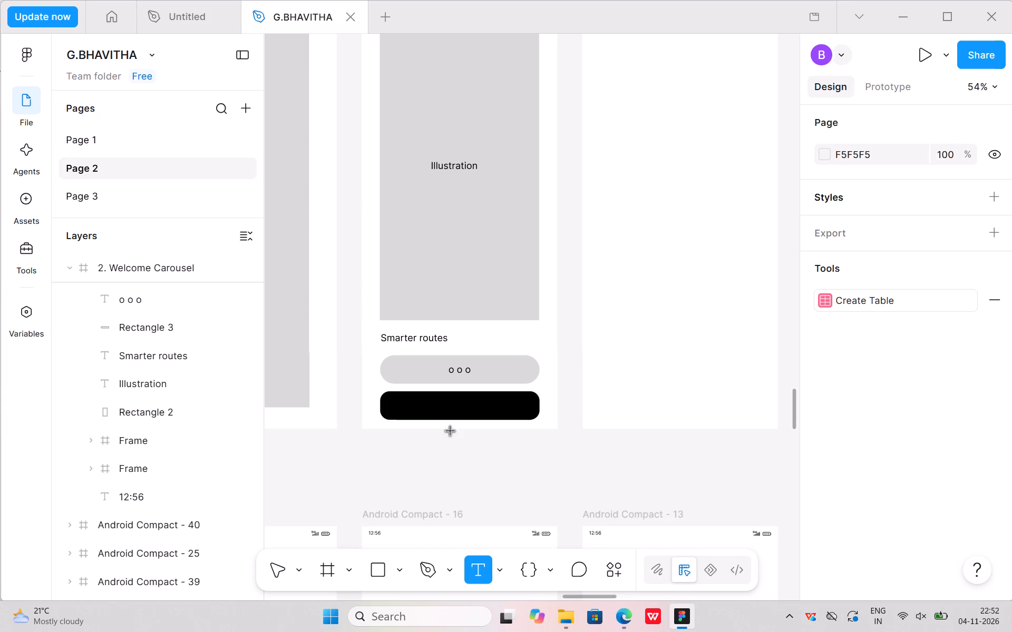
click(435, 404)
key(ctrl+v)
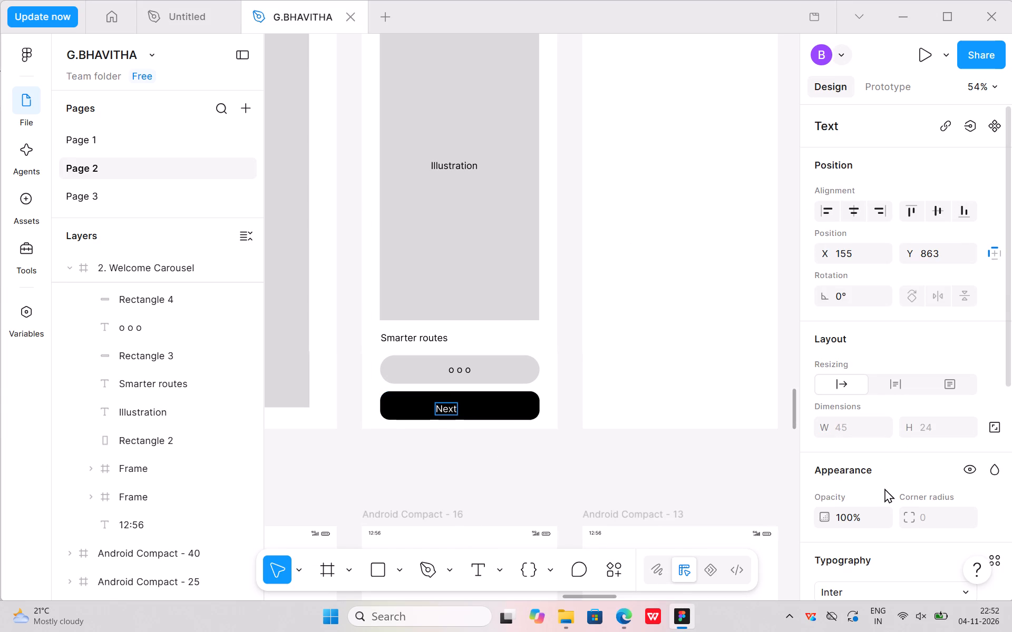
scroll(890, 489, down, 1)
click(965, 274)
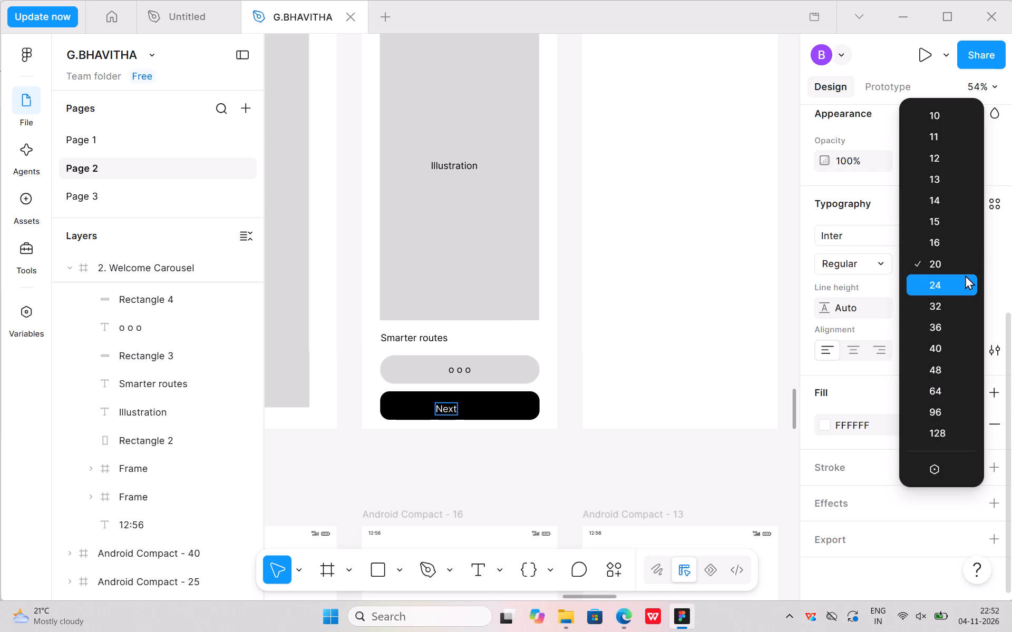
click(962, 263)
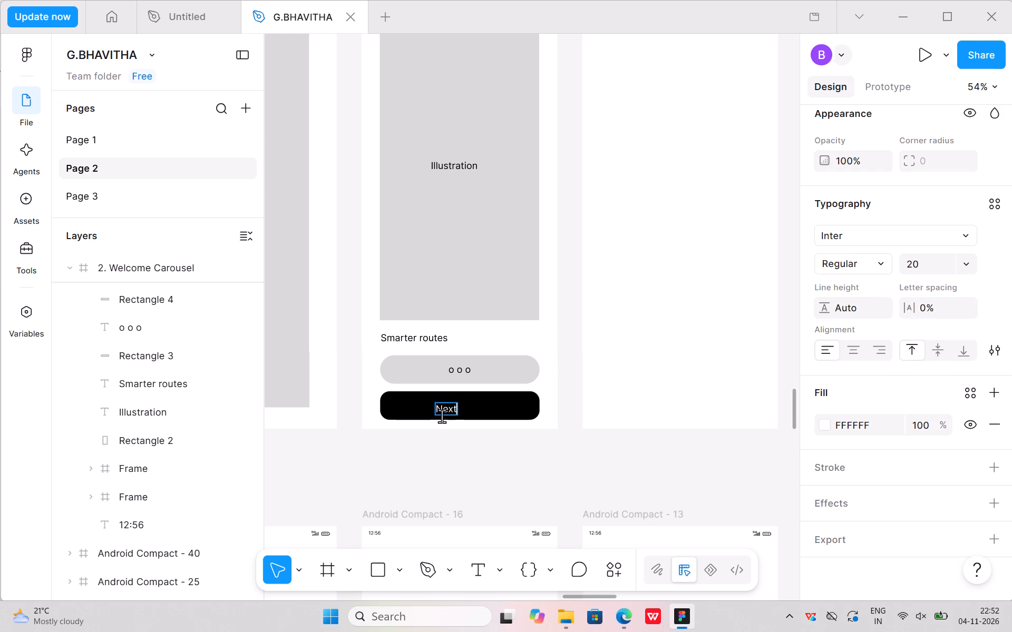
click(449, 418)
drag(436, 406, 474, 411)
click(592, 451)
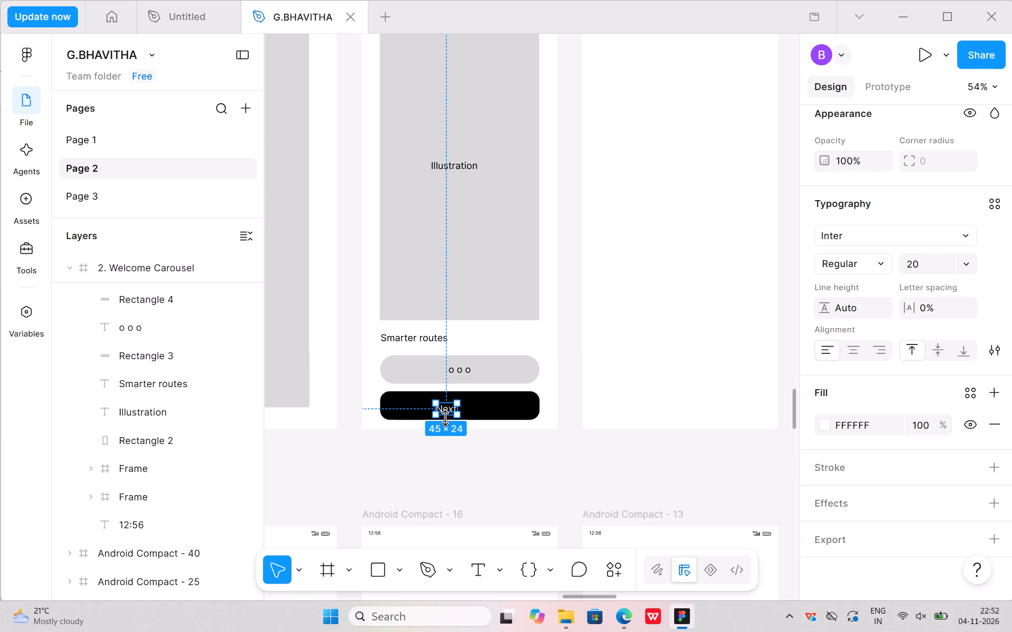
Move the Next text to the centre of the black rounded rectangle.
drag(446, 411, 452, 408)
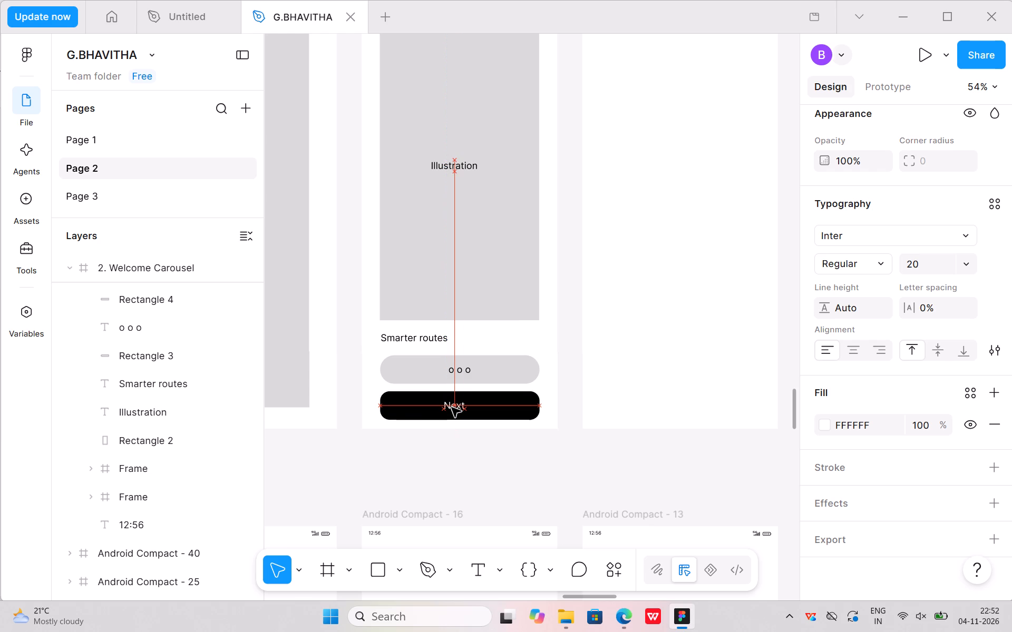
drag(452, 408, 461, 412)
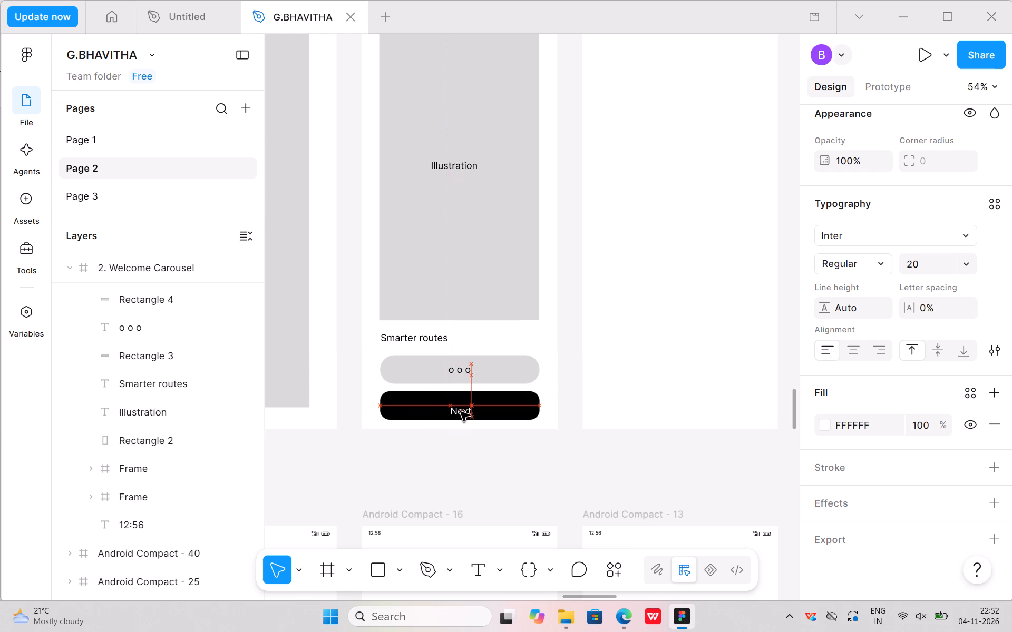
drag(461, 412, 457, 410)
click(476, 459)
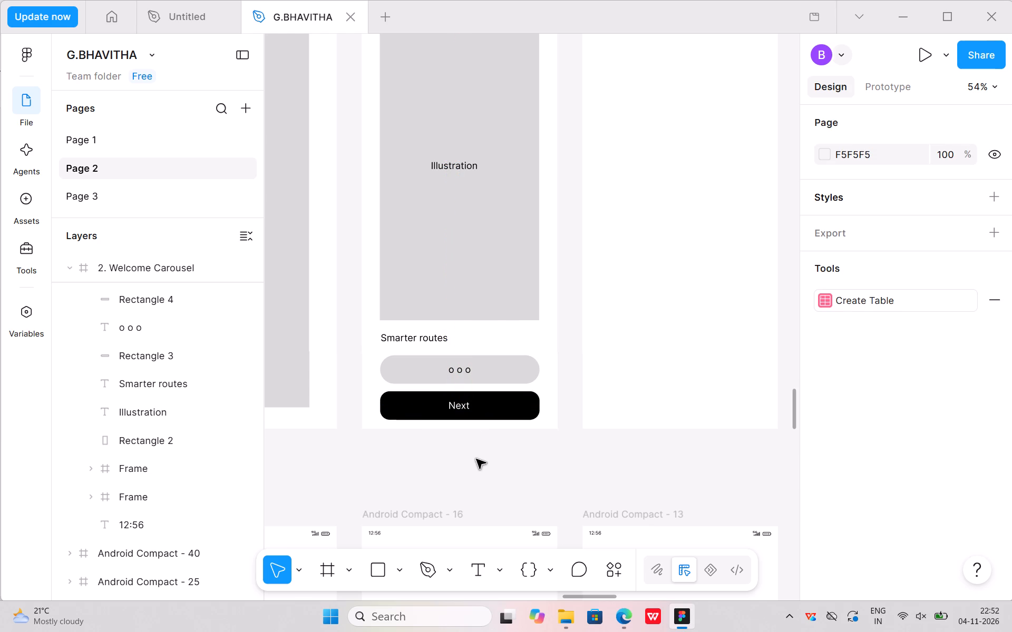
Lower the top edge of the Splash frame's large grey rectangle to Y 109, making it about 763 high.
scroll(604, 319, up, 1)
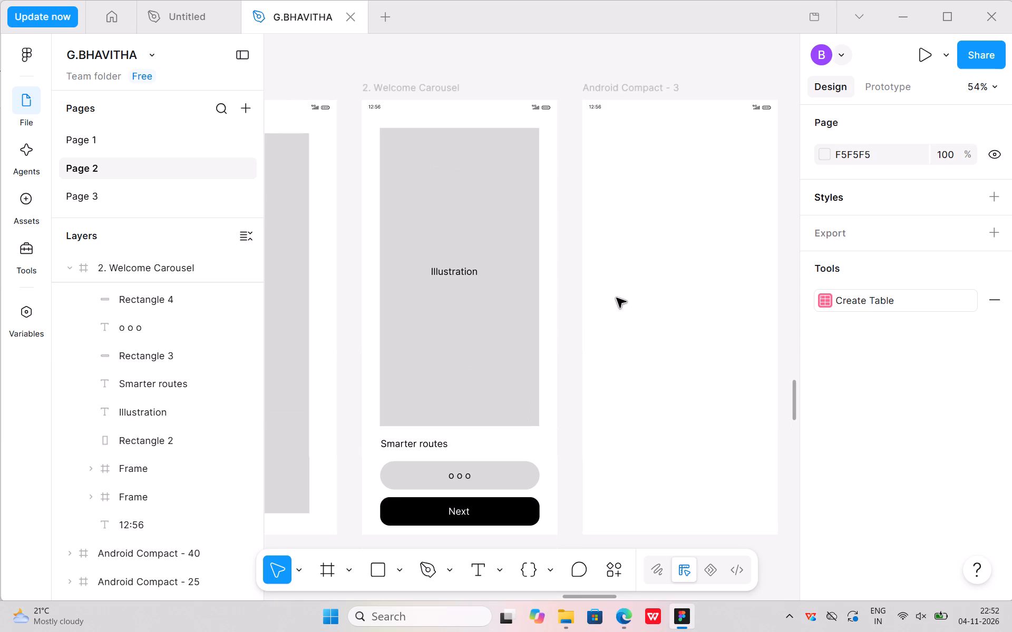
ctrl+scroll(618, 293, down, 2)
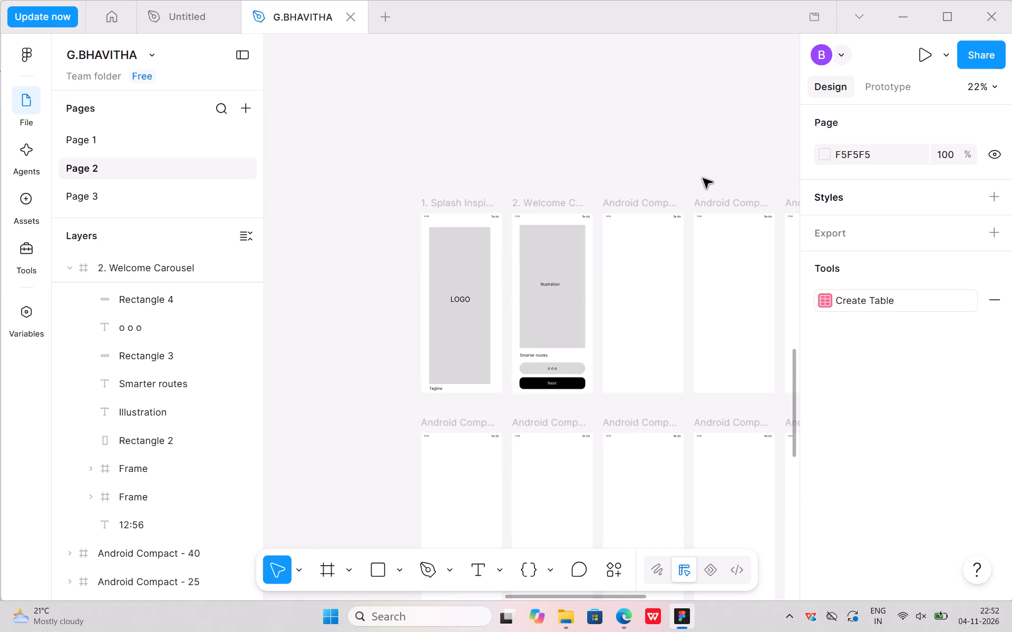
middle_drag(678, 250, 602, 188)
click(403, 203)
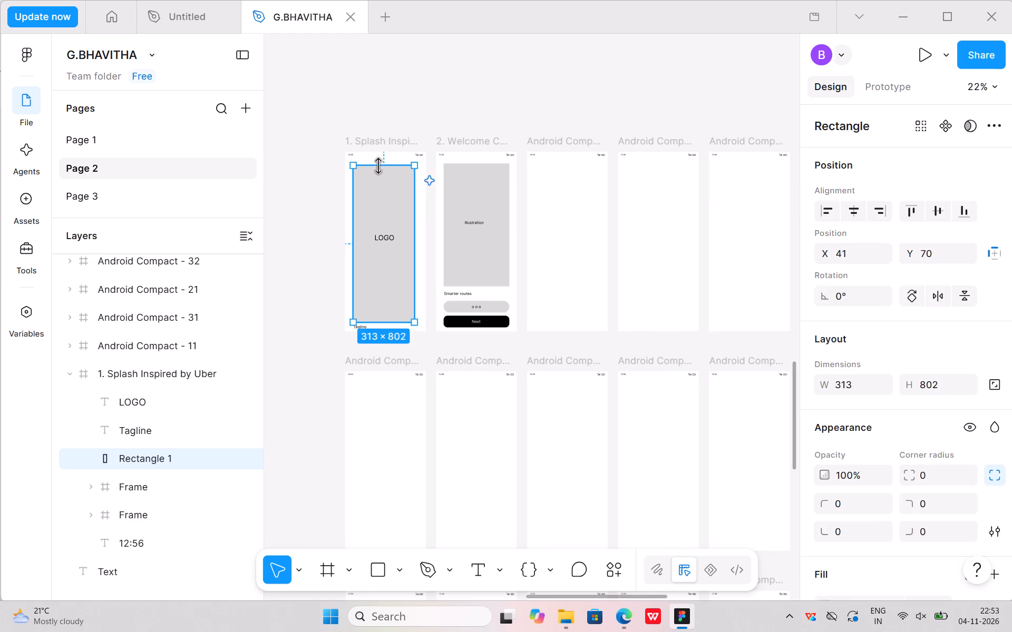
drag(379, 166, 379, 173)
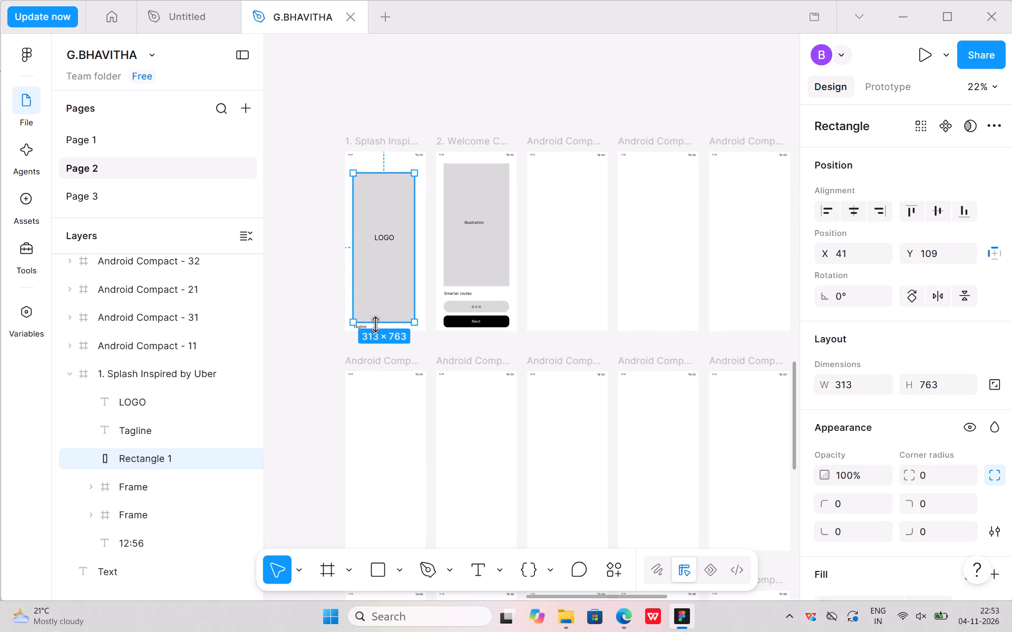
Raise the bottom edge of the Splash frame's large grey rectangle so it ends above the Tagline text.
drag(377, 324, 384, 309)
drag(384, 311, 387, 305)
click(328, 260)
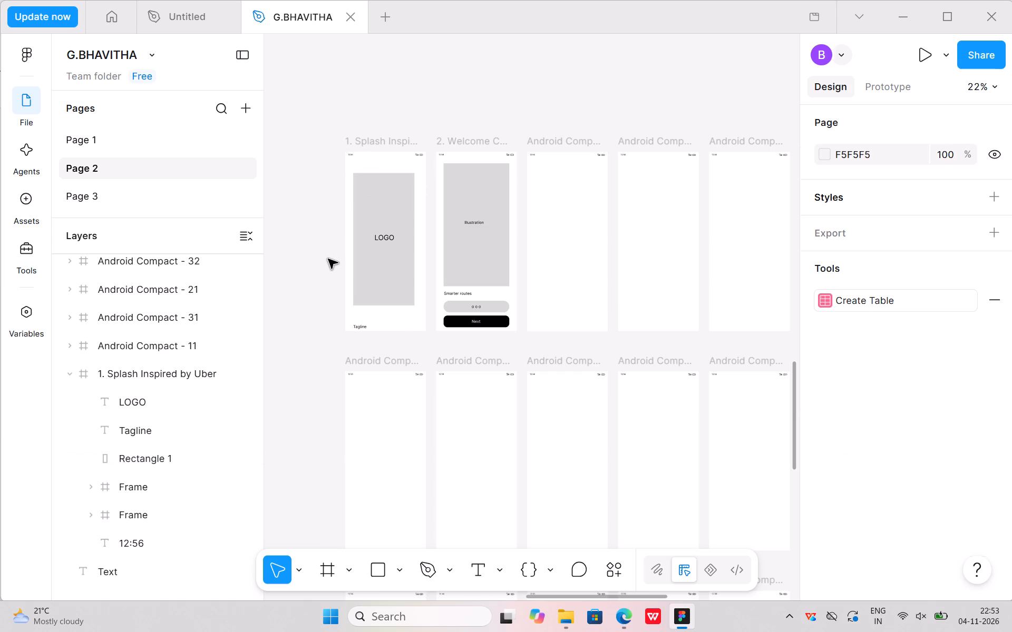
Move the Tagline text below the Splash frame's grey rectangle, aligned with its left edge at X 41, Y 856.
drag(360, 327, 366, 317)
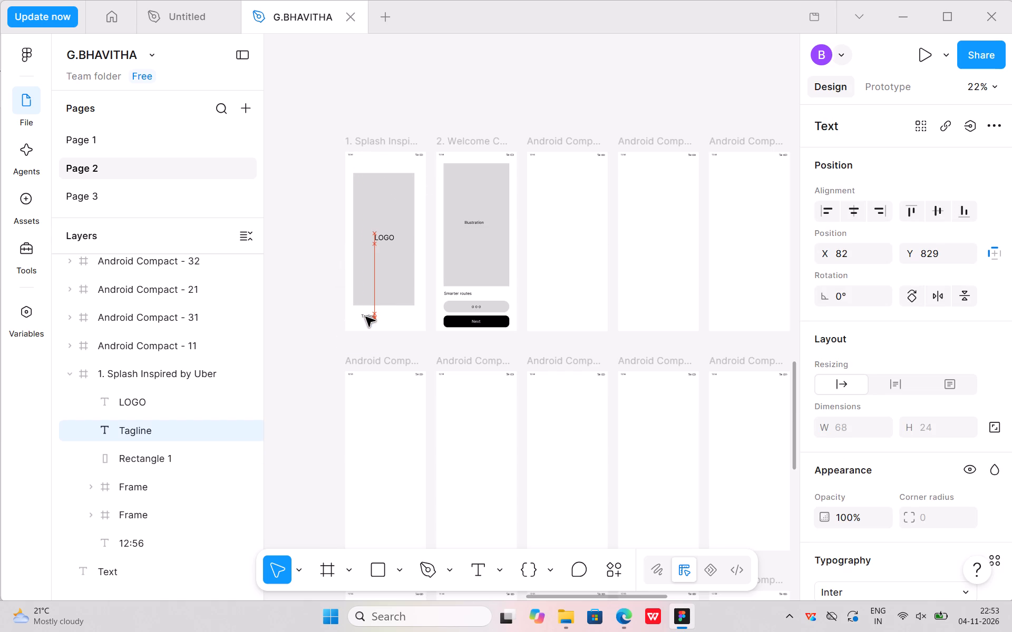
drag(366, 317, 360, 315)
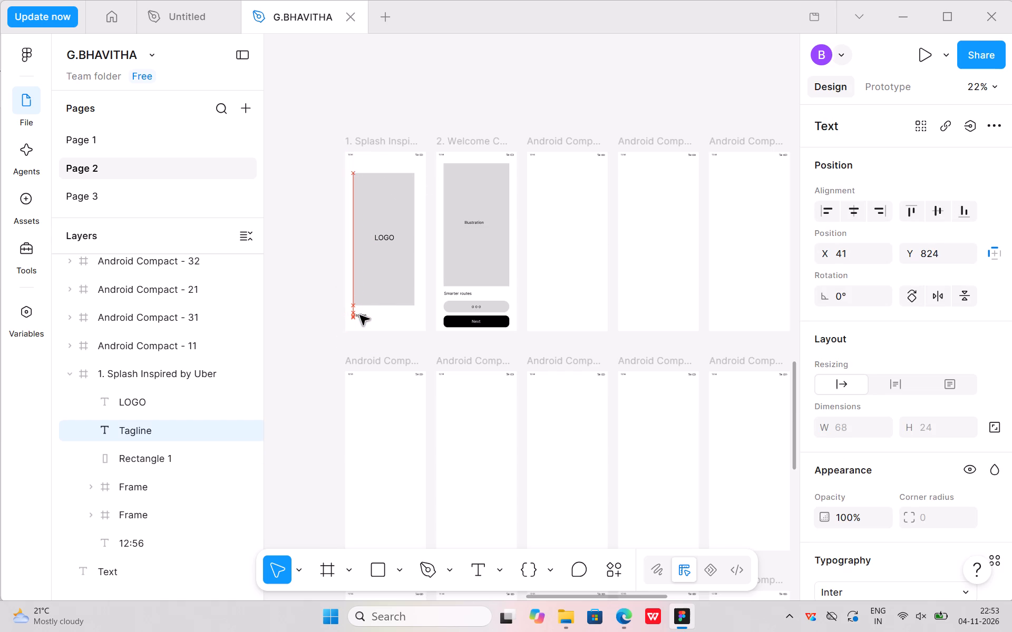
drag(360, 315, 361, 318)
drag(361, 318, 361, 322)
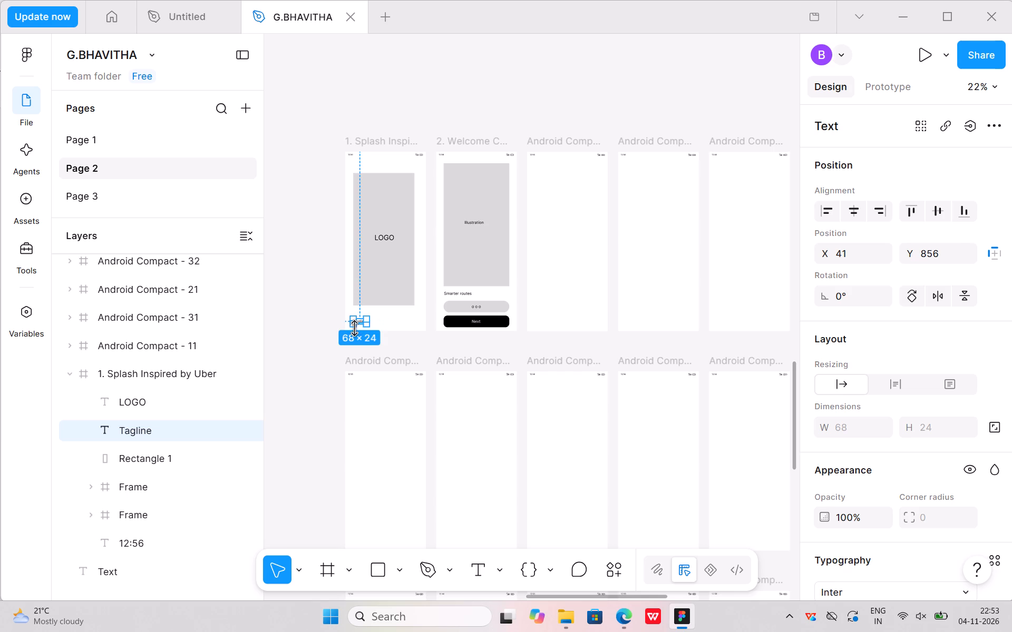
click(321, 325)
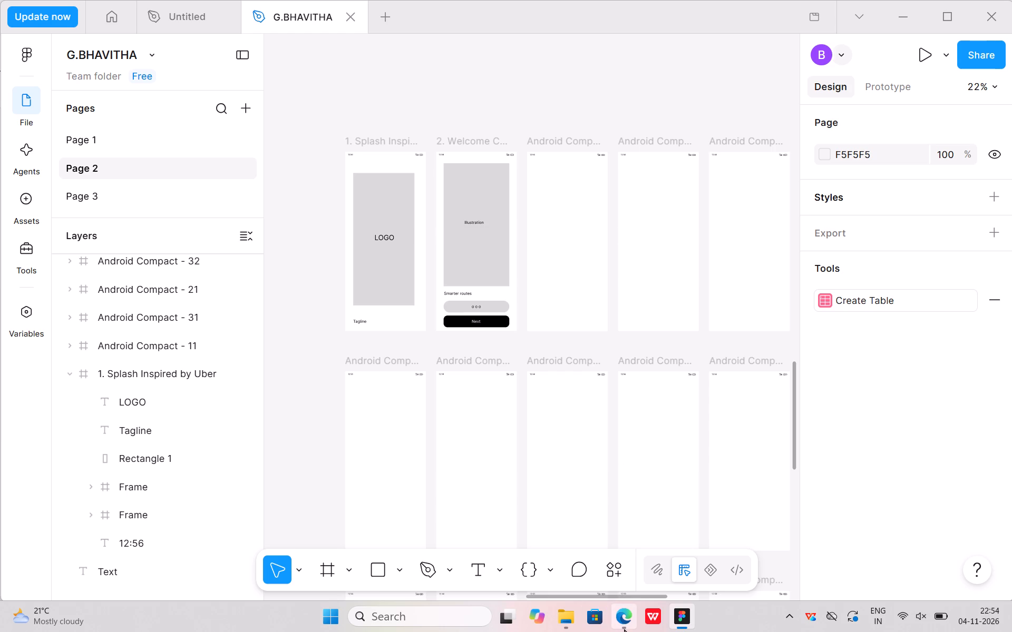
Copy the heading 3. Sign Up from the wireframe PDF in Edge and rename the third top-row frame in Figma with it.
click(629, 554)
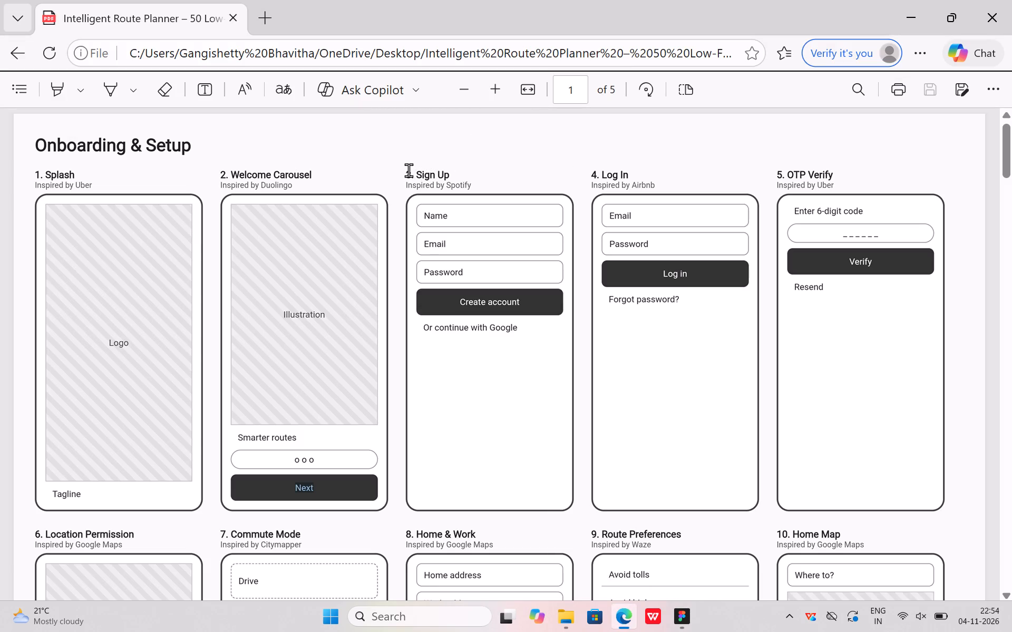
drag(404, 170, 462, 173)
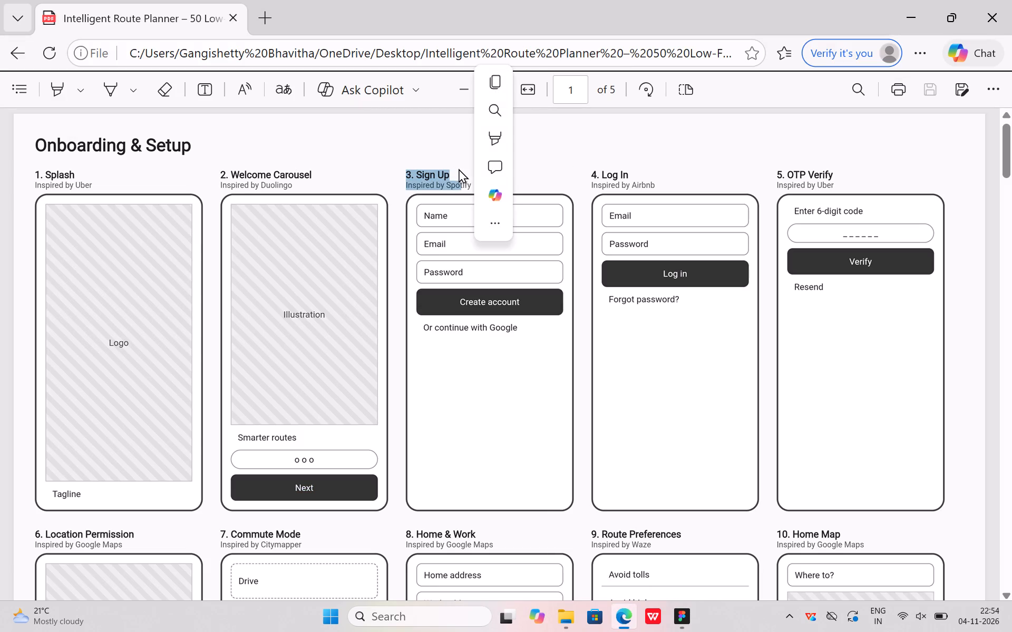
drag(450, 156, 455, 160)
click(433, 135)
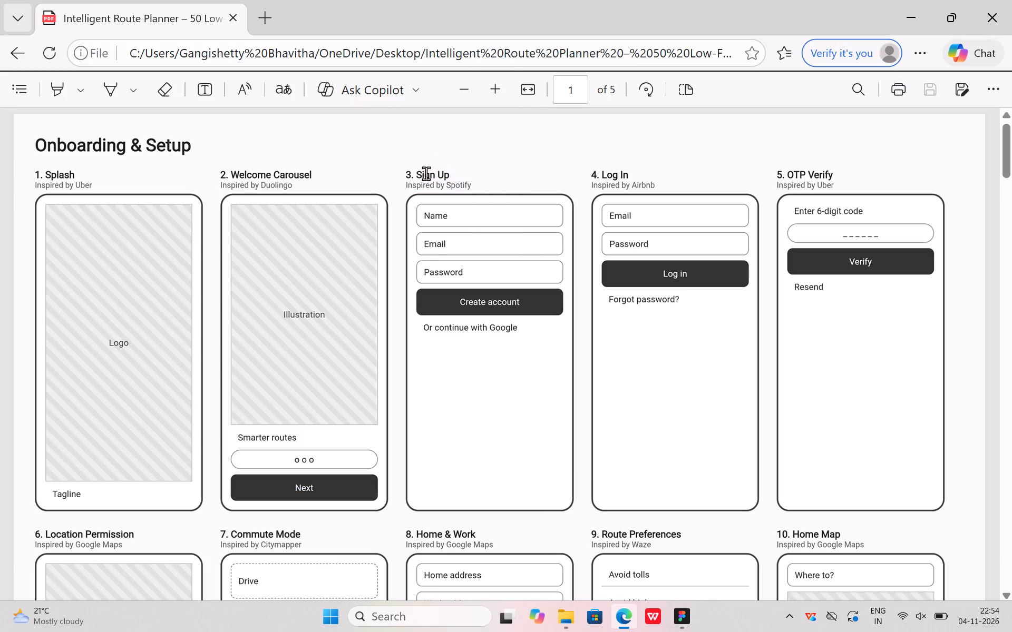
drag(404, 173, 453, 170)
drag(453, 170, 454, 170)
key(ctrl+c)
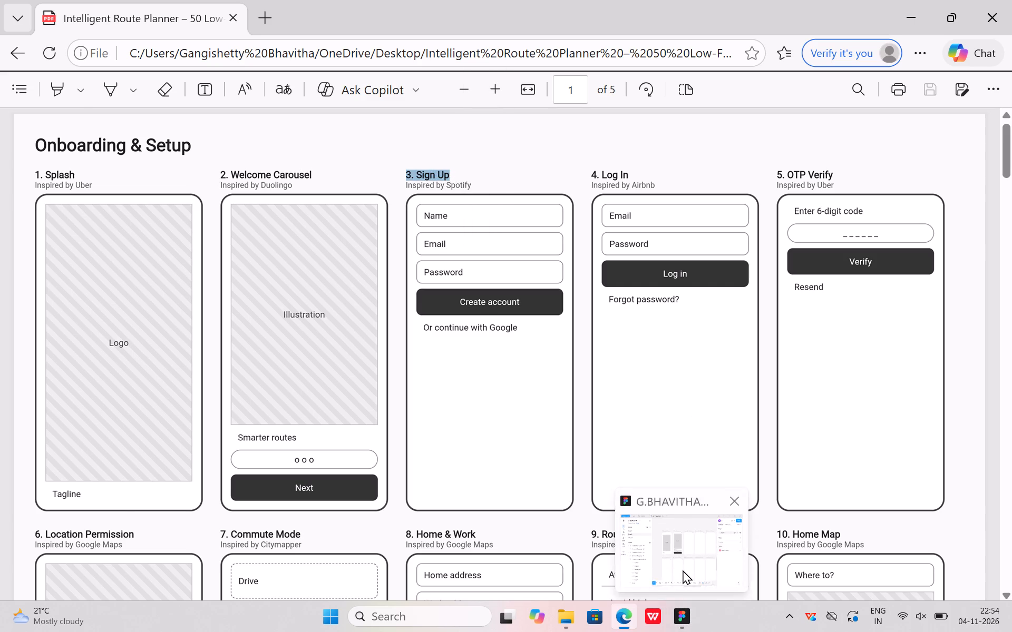
click(683, 570)
click(562, 141)
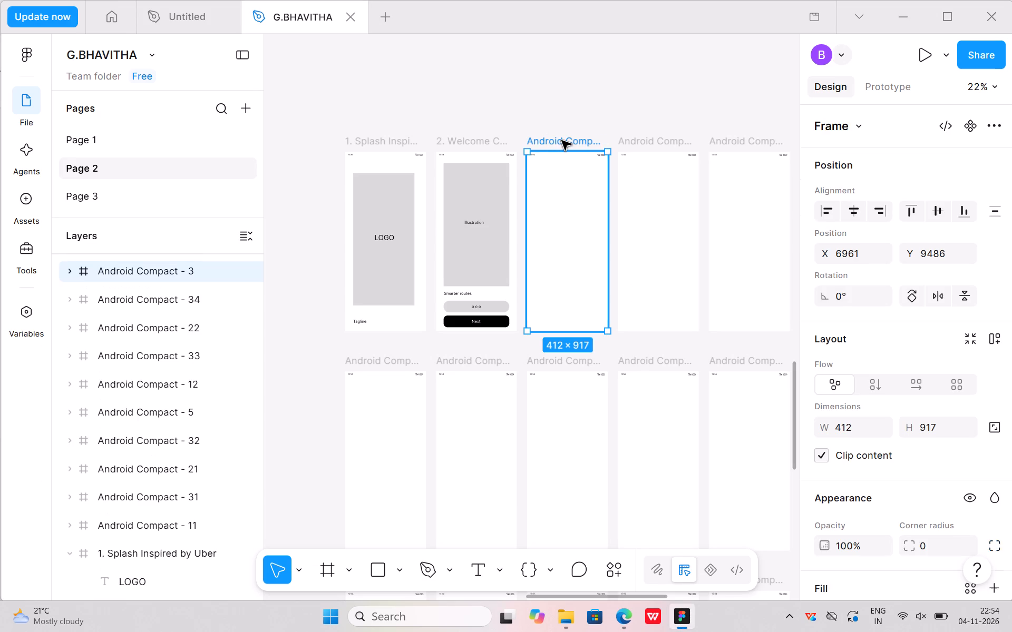
double_click(562, 141)
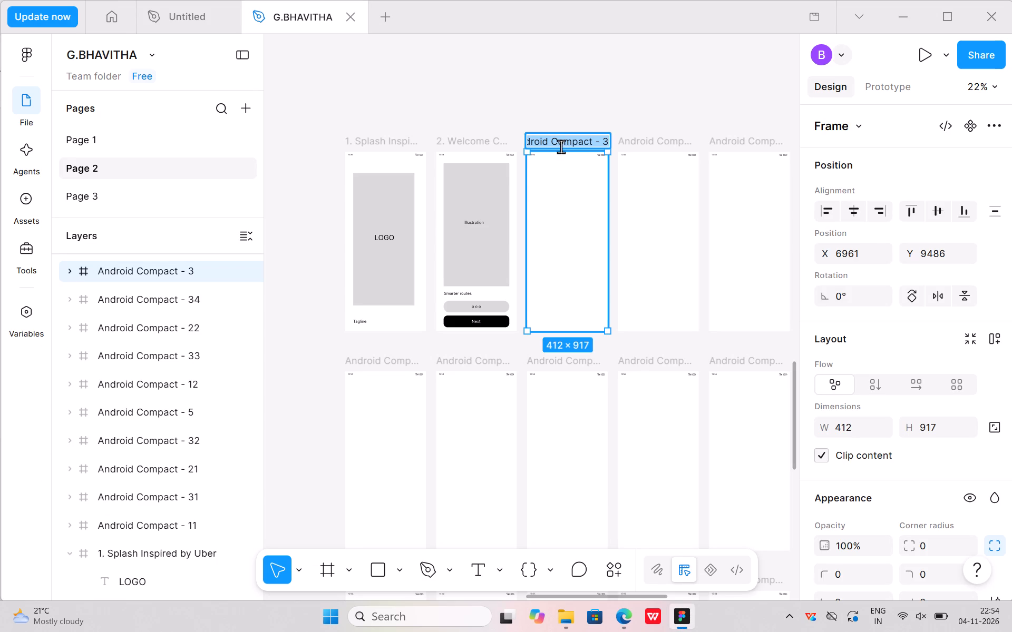
key(BackSpace)
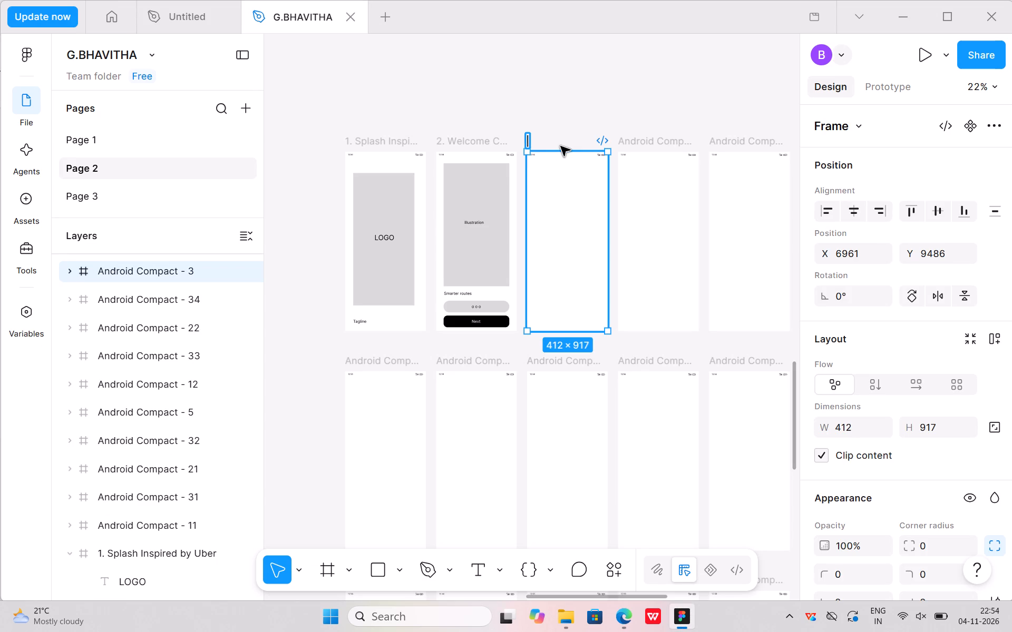
key(ctrl+v)
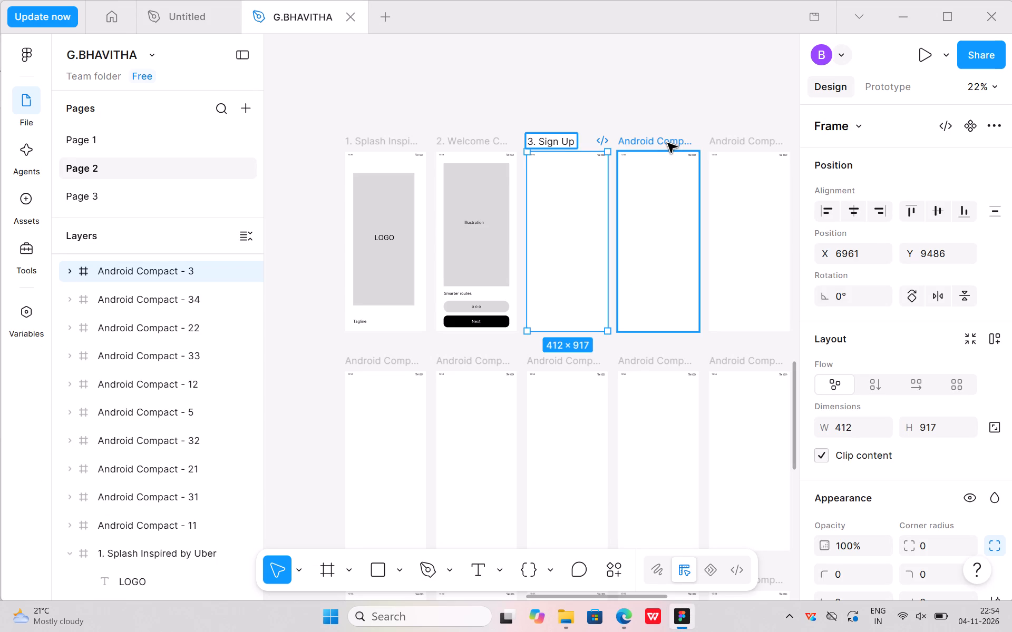
Rename the fourth top-row frame in Figma as 4. Log In, using the heading copied from the wireframe PDF in Edge.
click(668, 143)
double_click(668, 143)
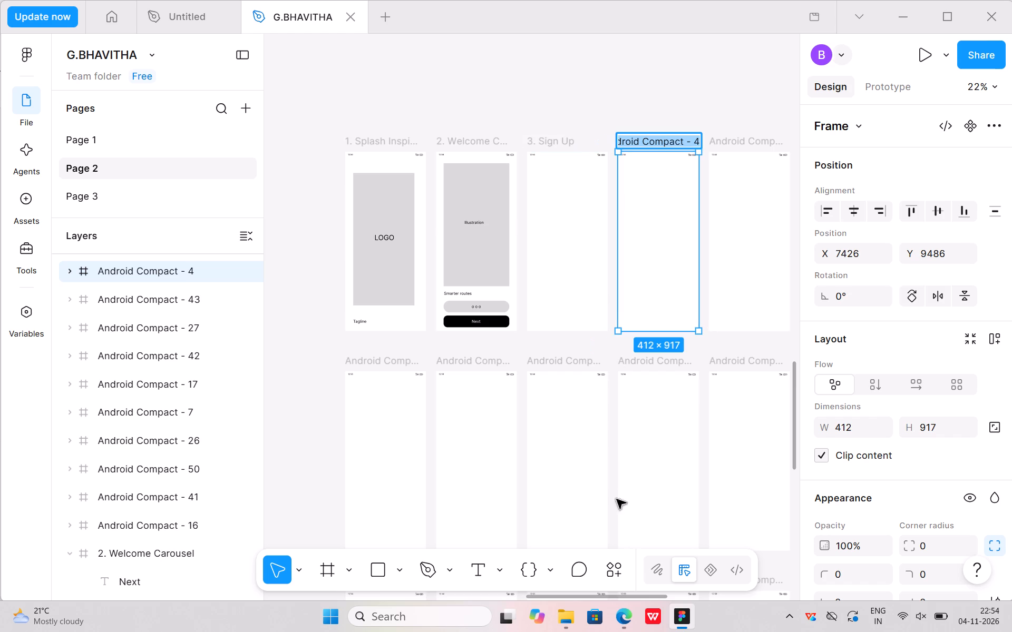
click(634, 558)
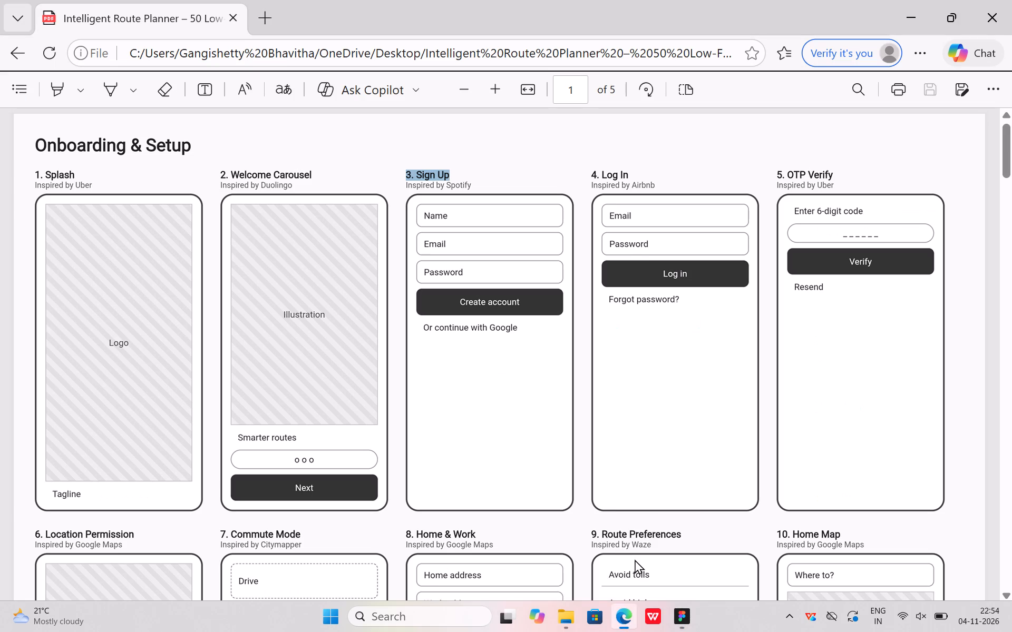
drag(590, 174, 596, 176)
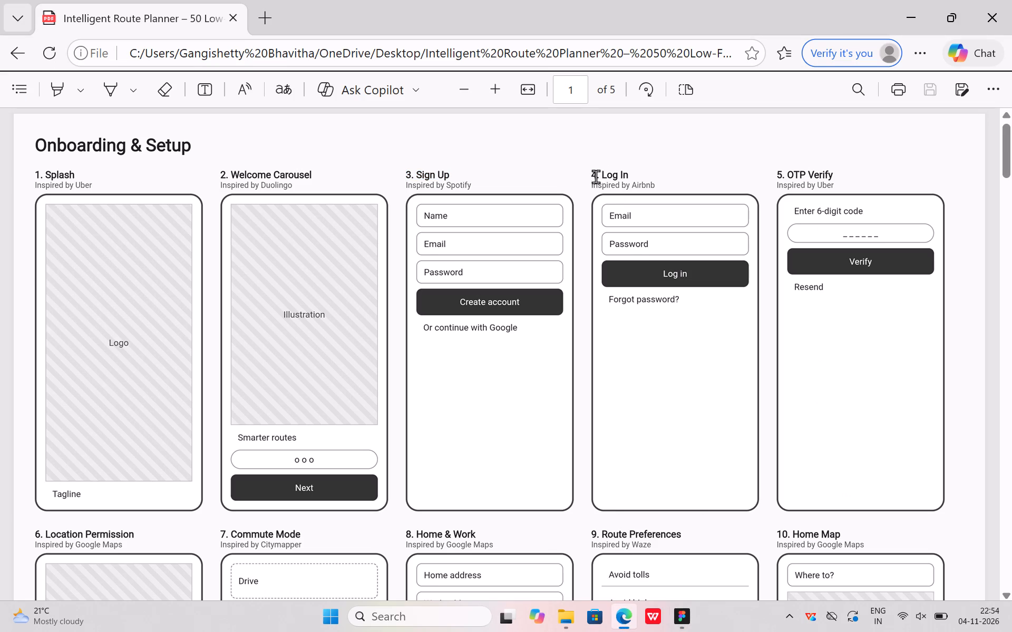
drag(596, 176, 637, 171)
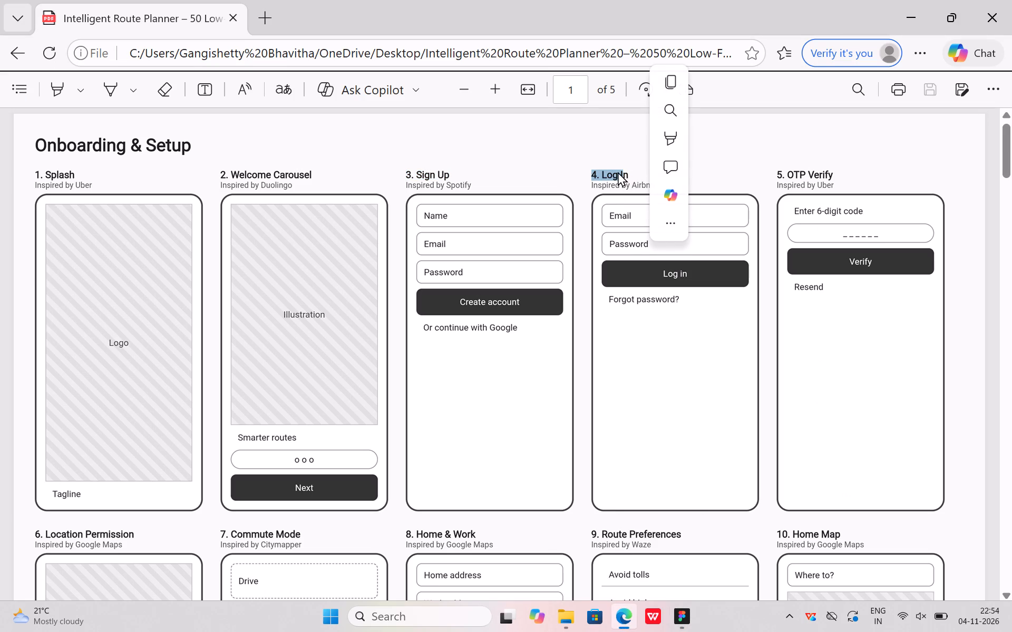
click(605, 135)
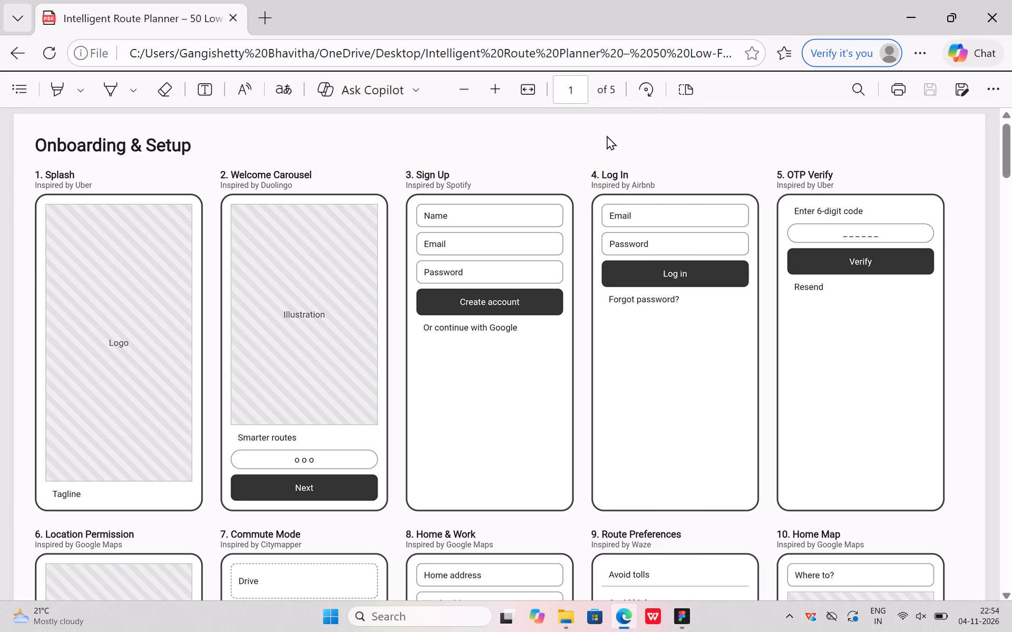
drag(591, 172, 608, 177)
drag(608, 177, 620, 177)
click(595, 153)
drag(589, 173, 631, 174)
key(ctrl+c)
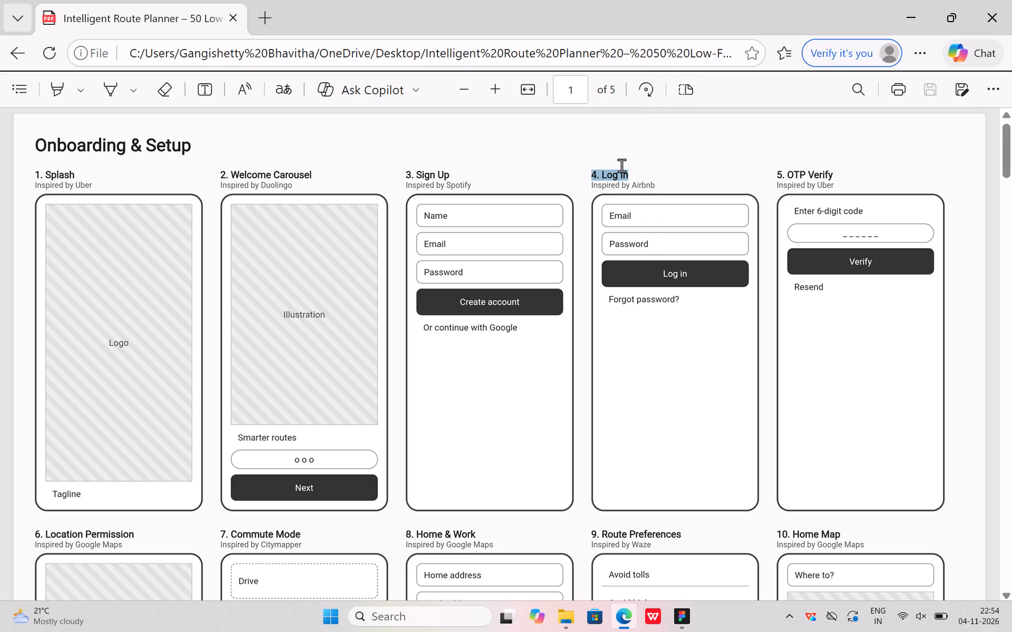
click(681, 563)
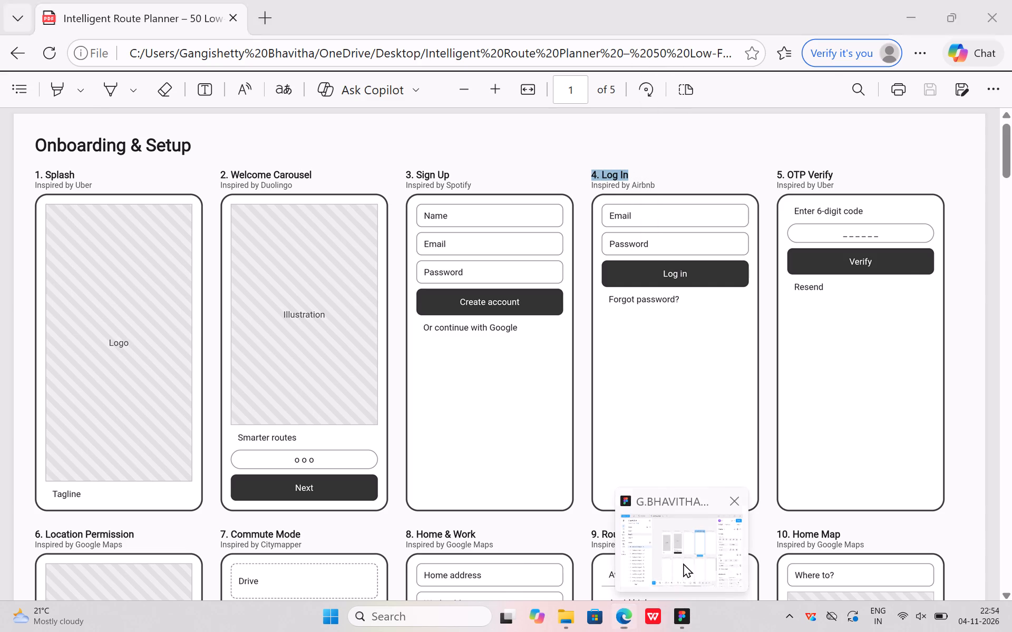
key(BackSpace)
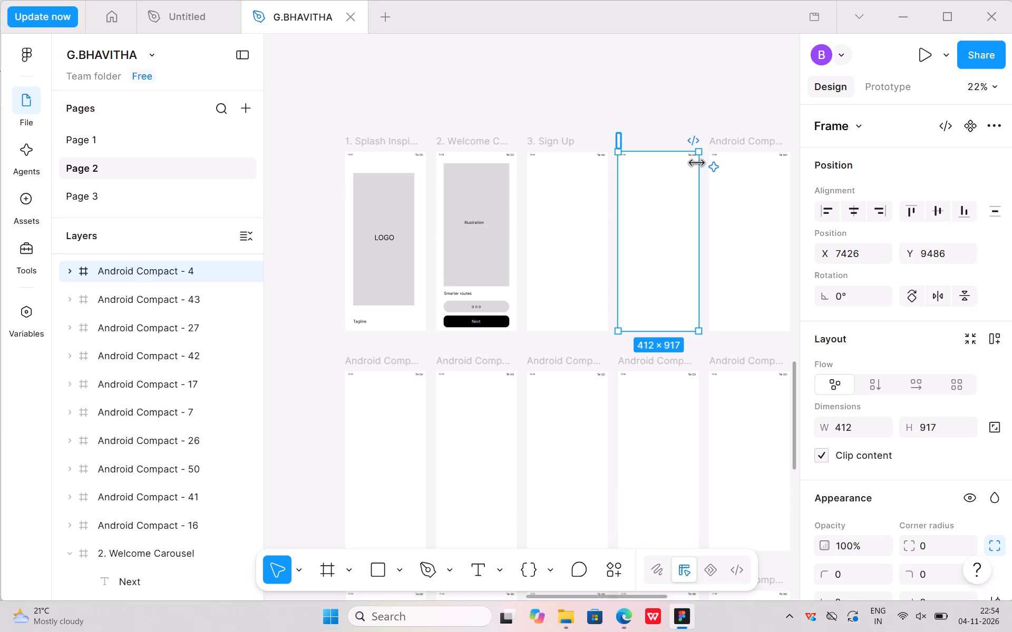
key(ctrl+v)
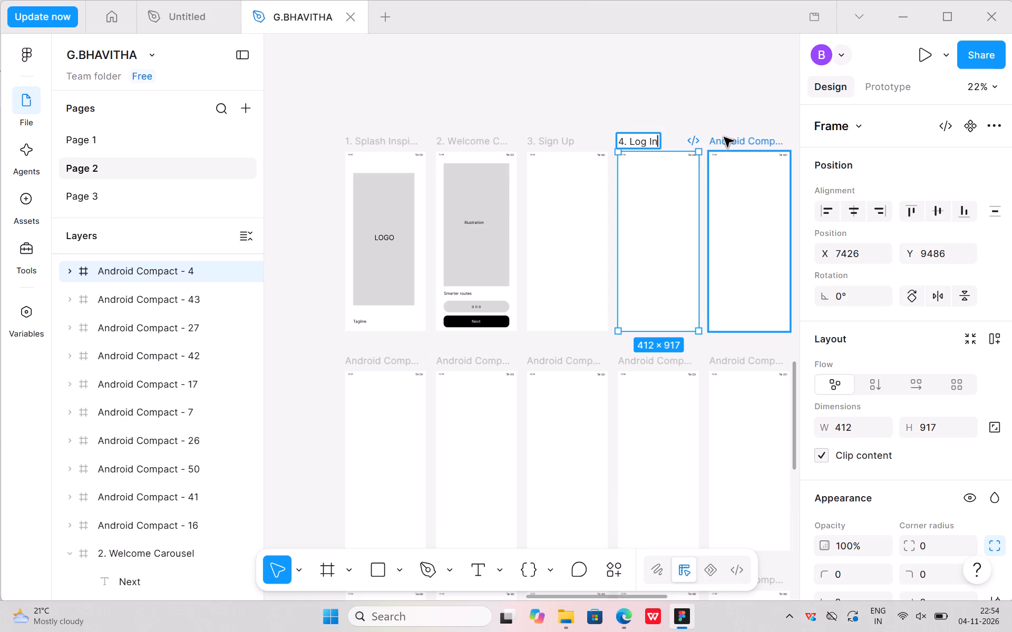
Copy the heading 5. OTP Verify from the wireframe PDF in Edge and rename the fifth top-row frame in Figma with it.
click(726, 142)
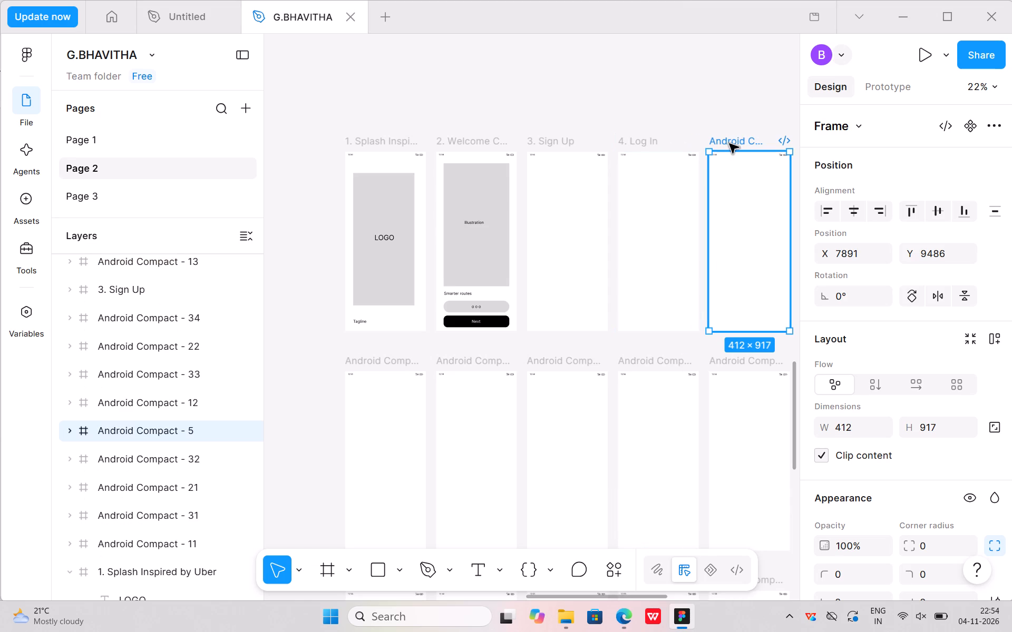
double_click(729, 144)
key(BackSpace)
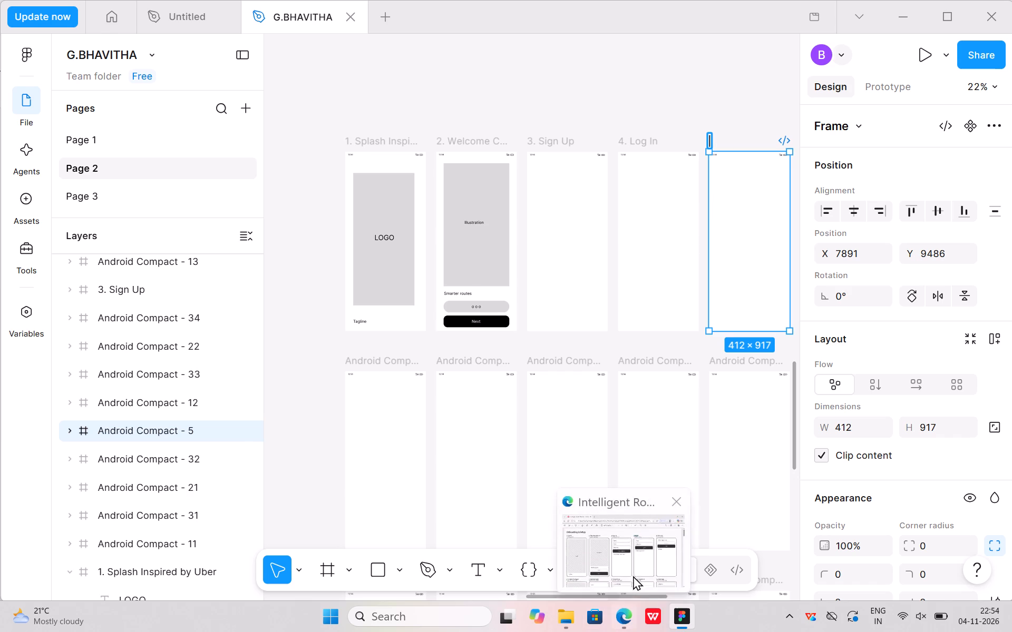
click(636, 555)
click(786, 140)
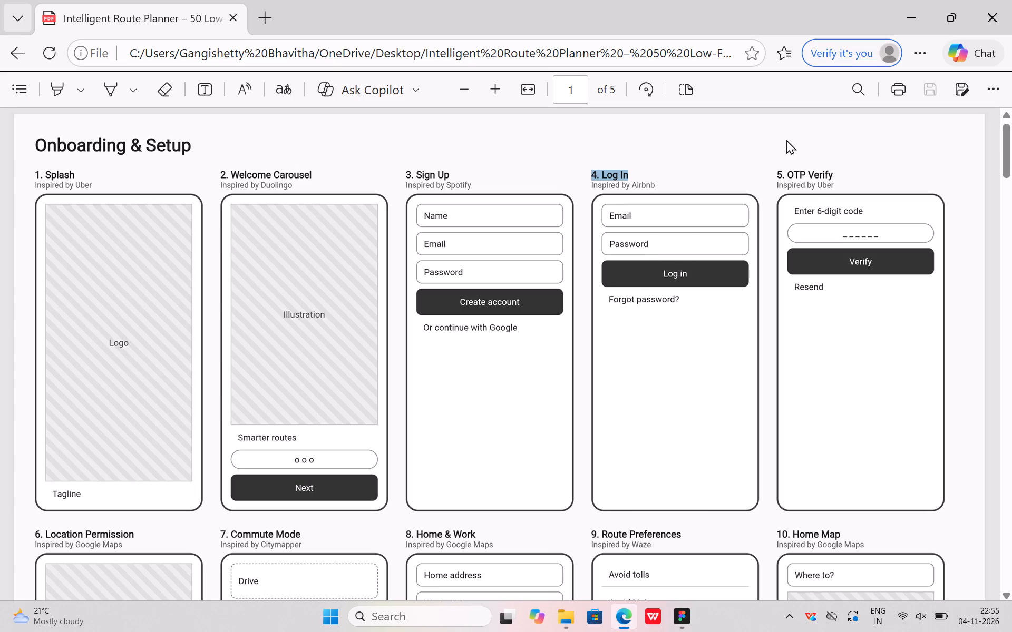
drag(778, 171, 794, 174)
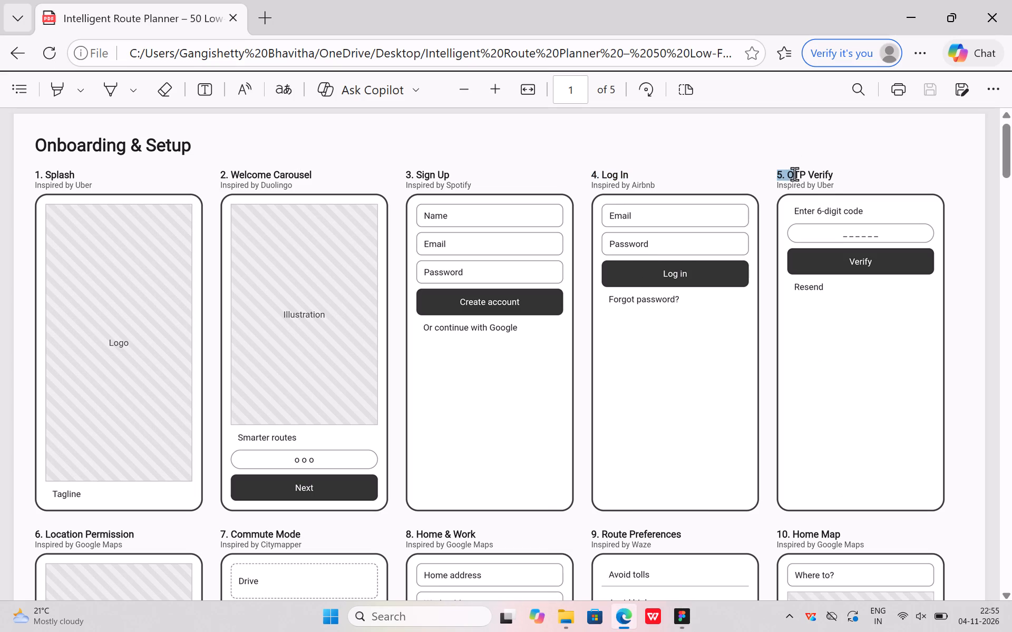
drag(794, 174, 838, 170)
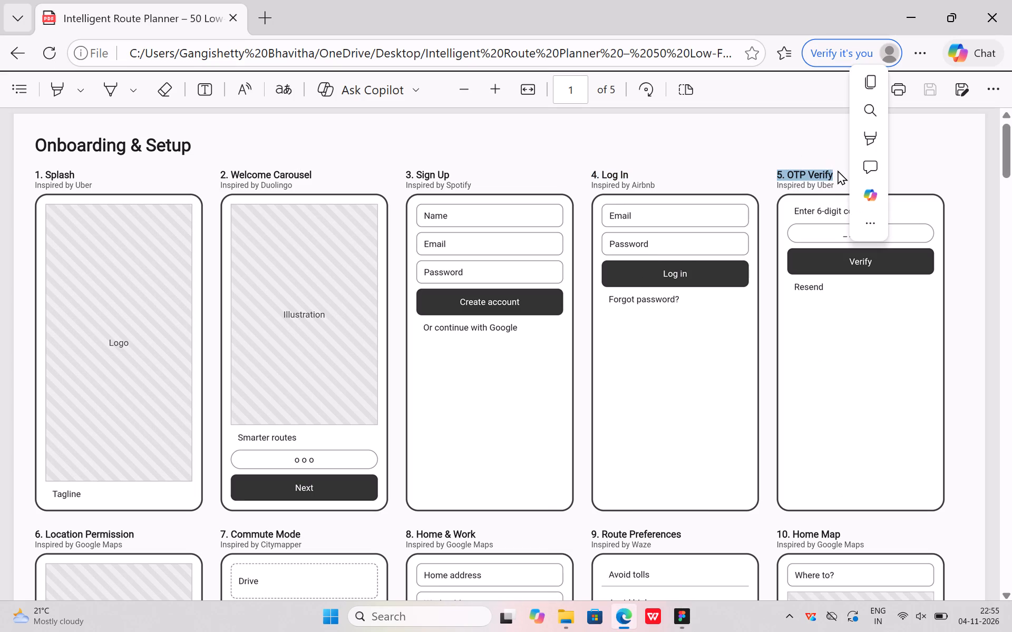
key(ctrl+v)
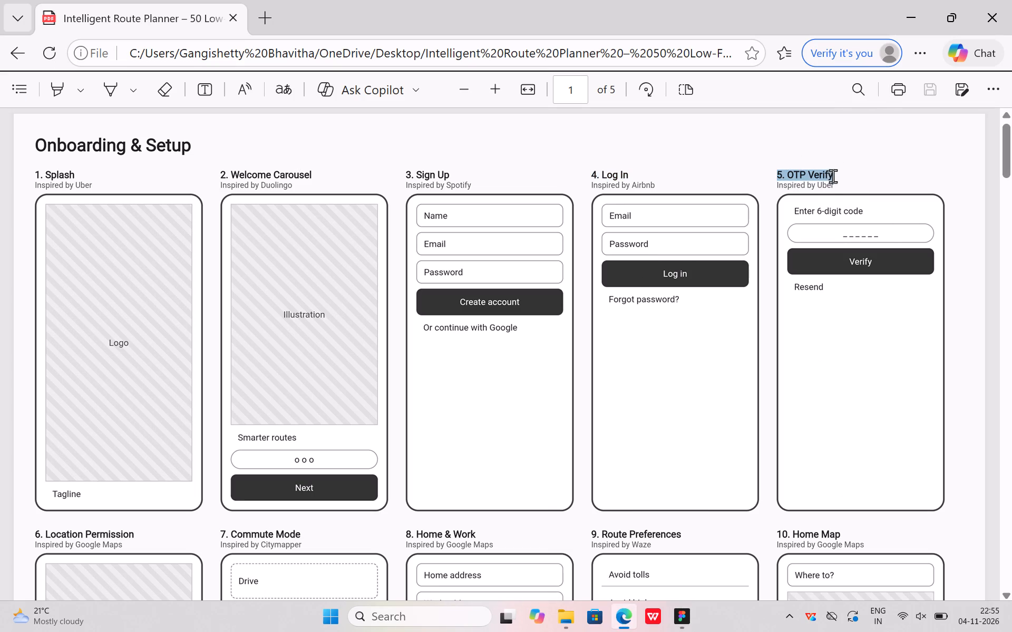
click(684, 550)
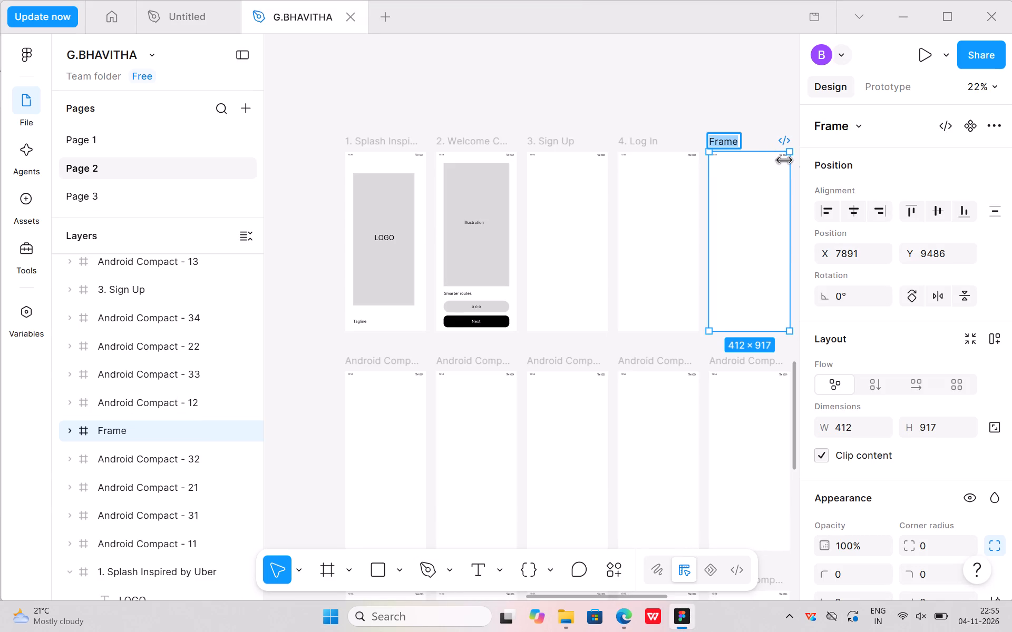
key(BackSpace)
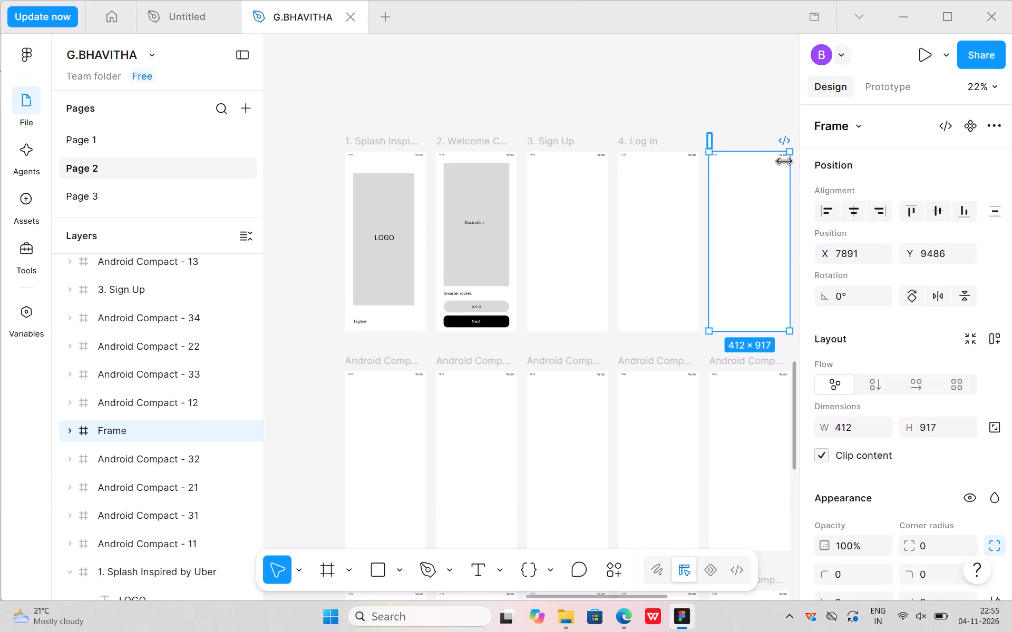
key(ctrl+v)
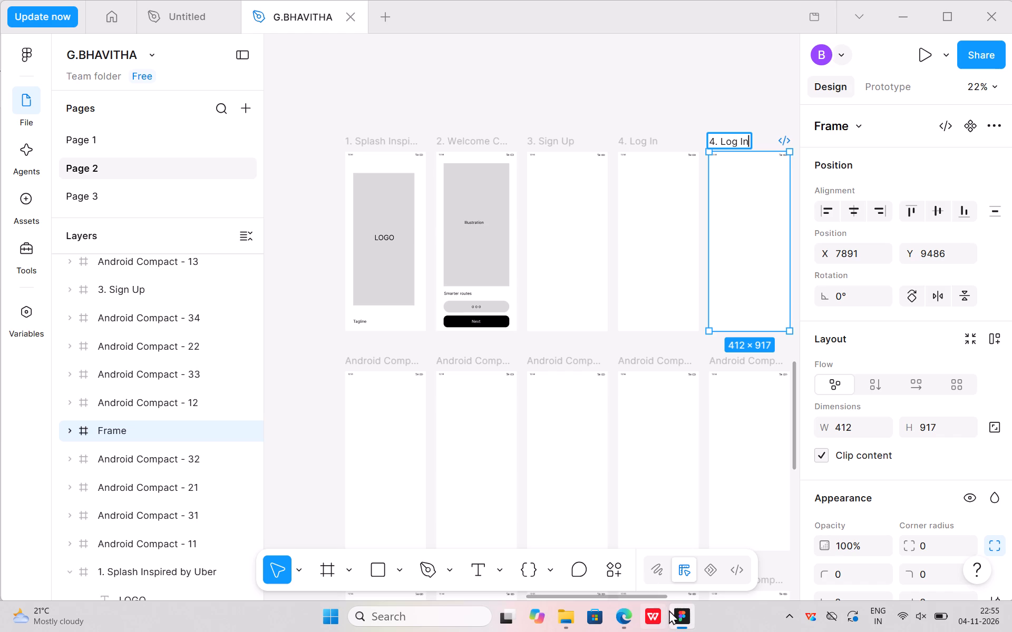
click(633, 573)
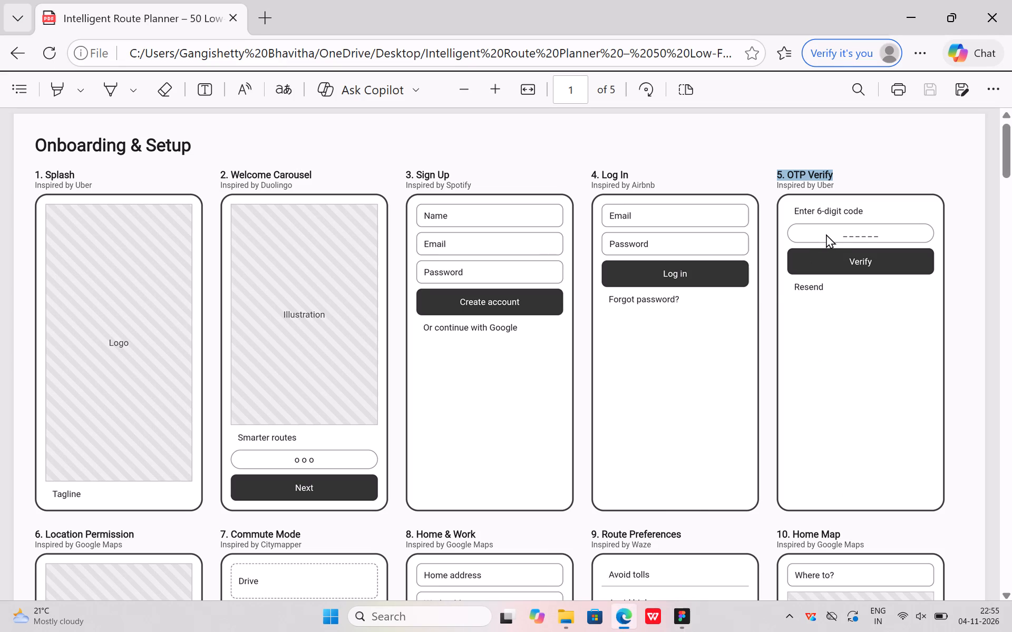
key(ctrl+c)
key(ctrl+c)
click(693, 555)
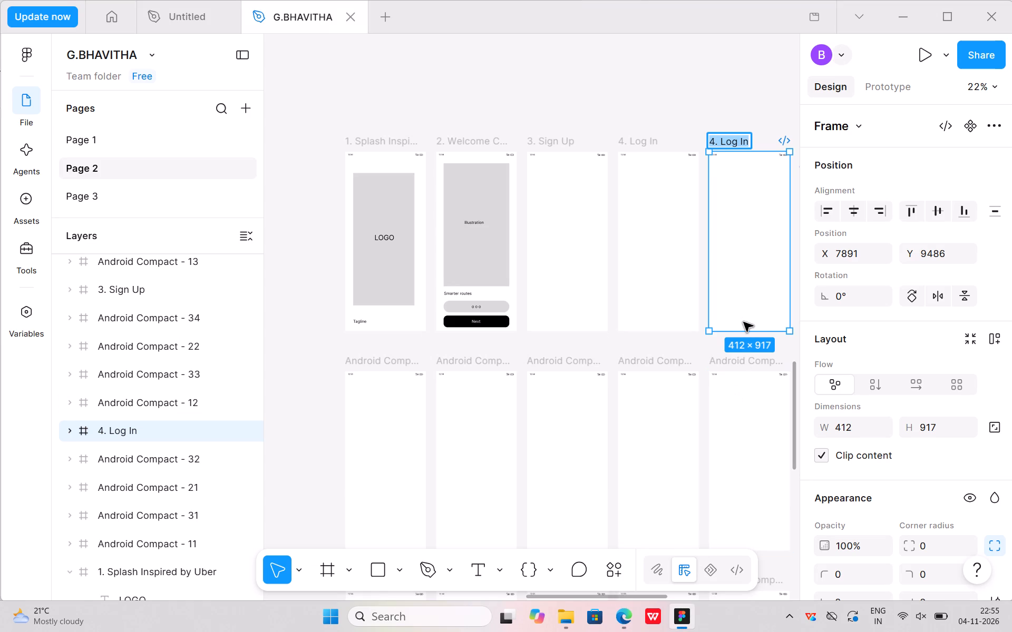
key(ctrl+v)
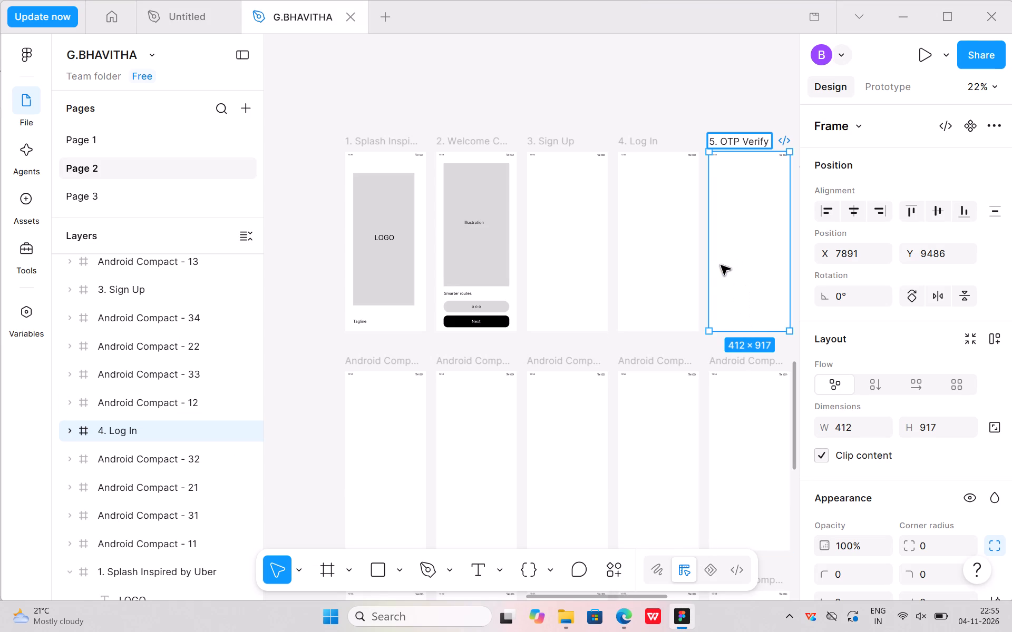
click(639, 338)
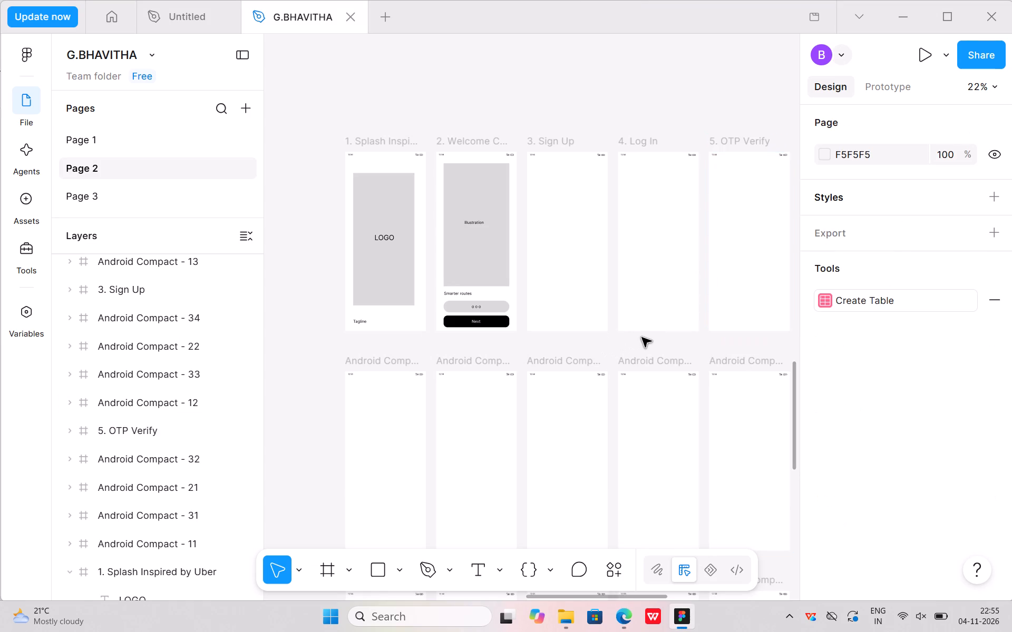
Copy the heading 6. Location Permission from the wireframe PDF in Edge and open the sixth top-row frame's name in Figma for editing.
middle_drag(641, 342, 443, 265)
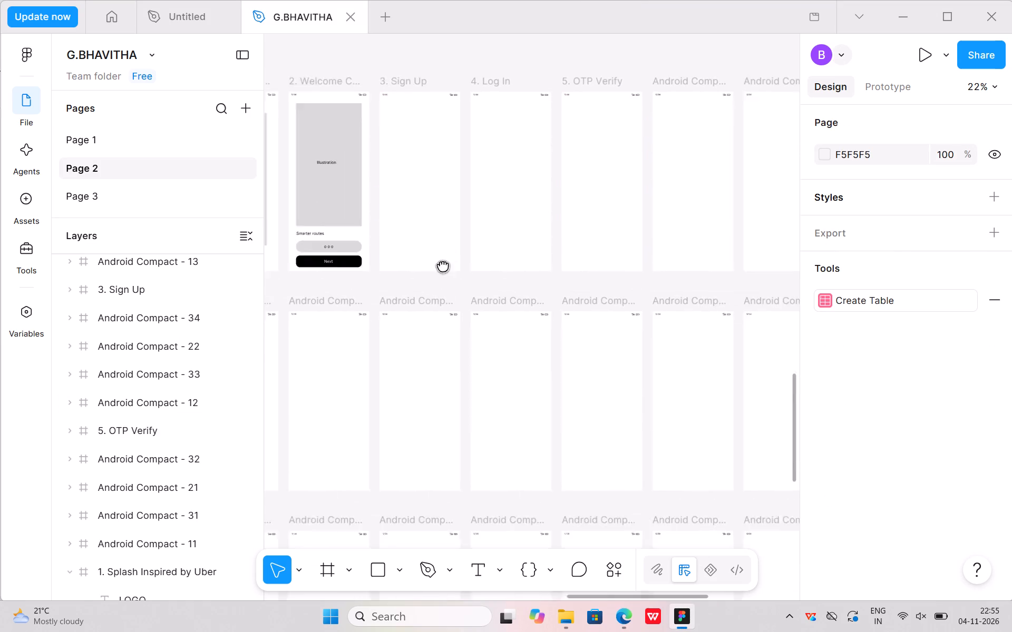
middle_drag(443, 265, 437, 264)
middle_drag(420, 266, 258, 361)
middle_drag(476, 311, 367, 383)
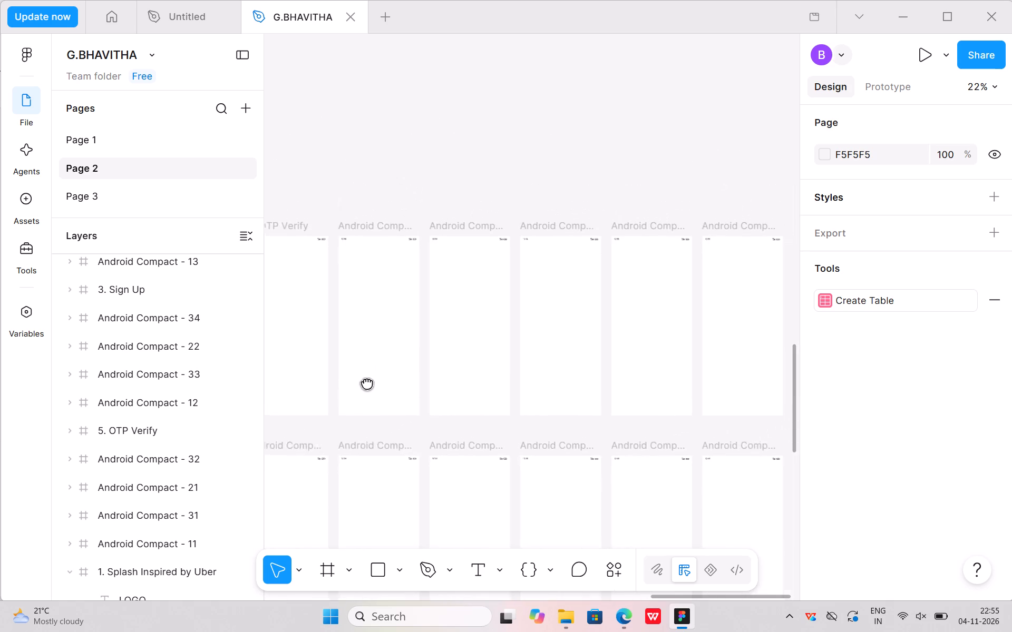
middle_drag(367, 383, 391, 398)
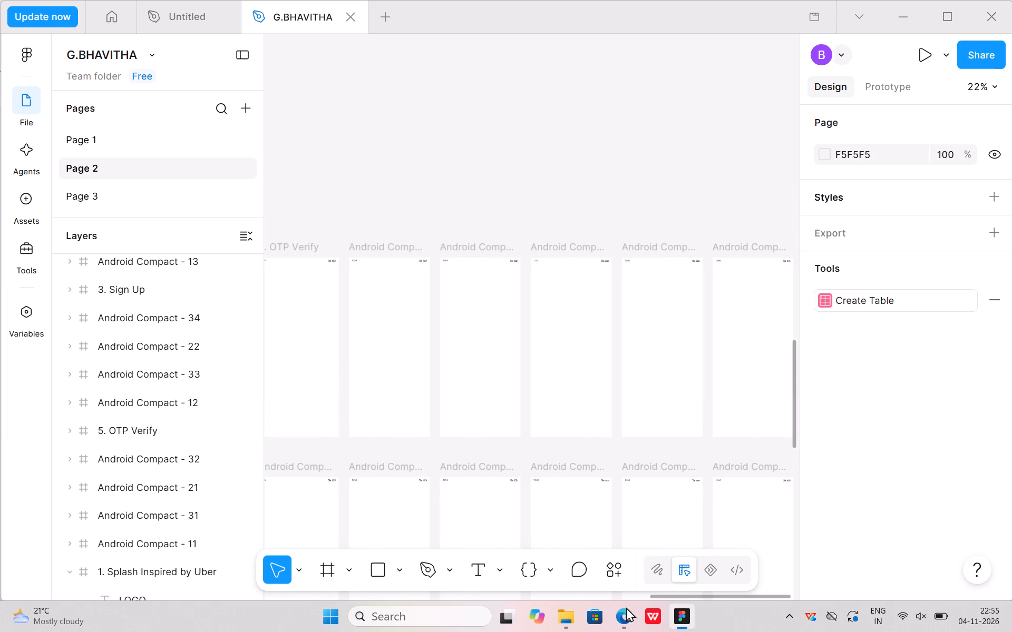
click(658, 520)
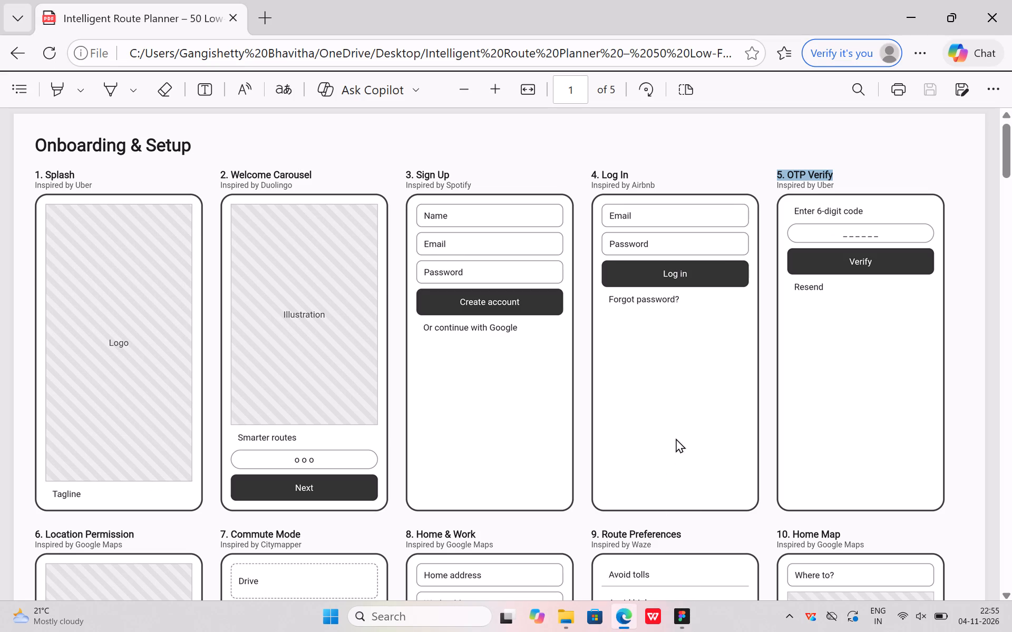
scroll(739, 402, down, 1)
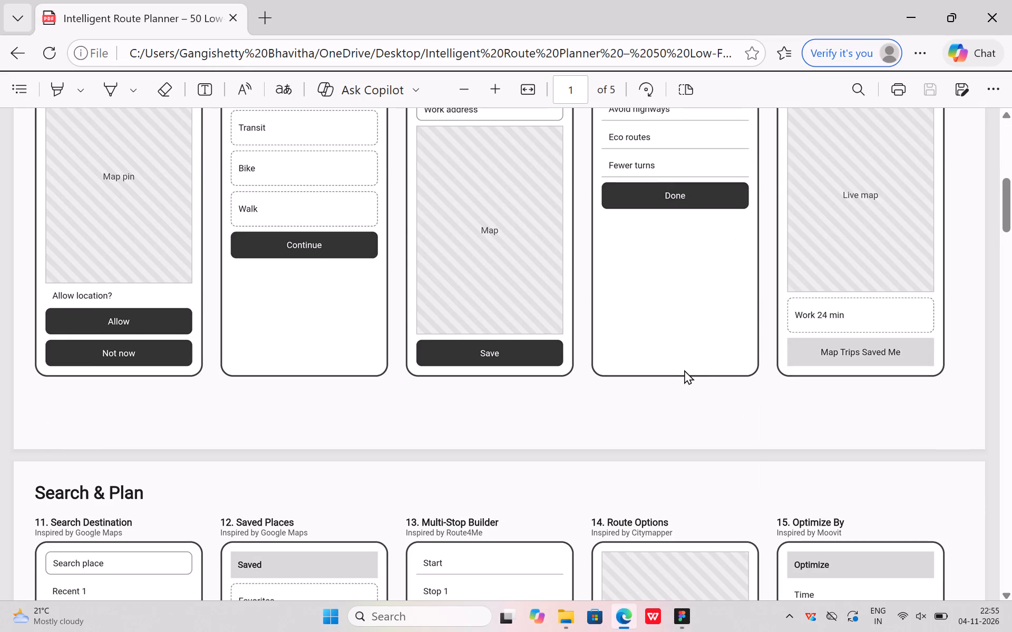
scroll(684, 370, up, 1)
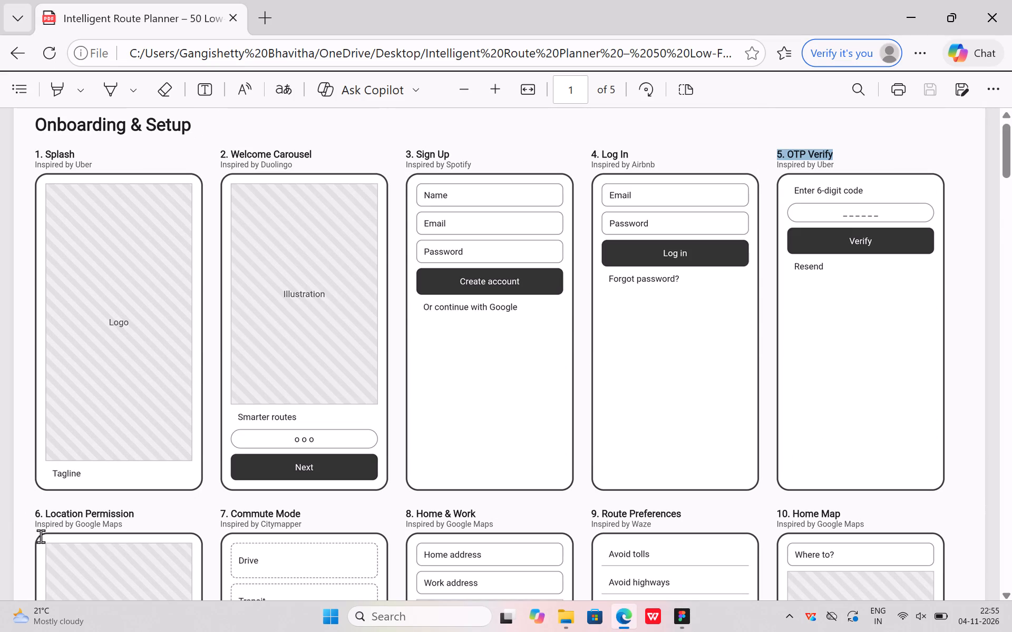
drag(35, 529, 129, 535)
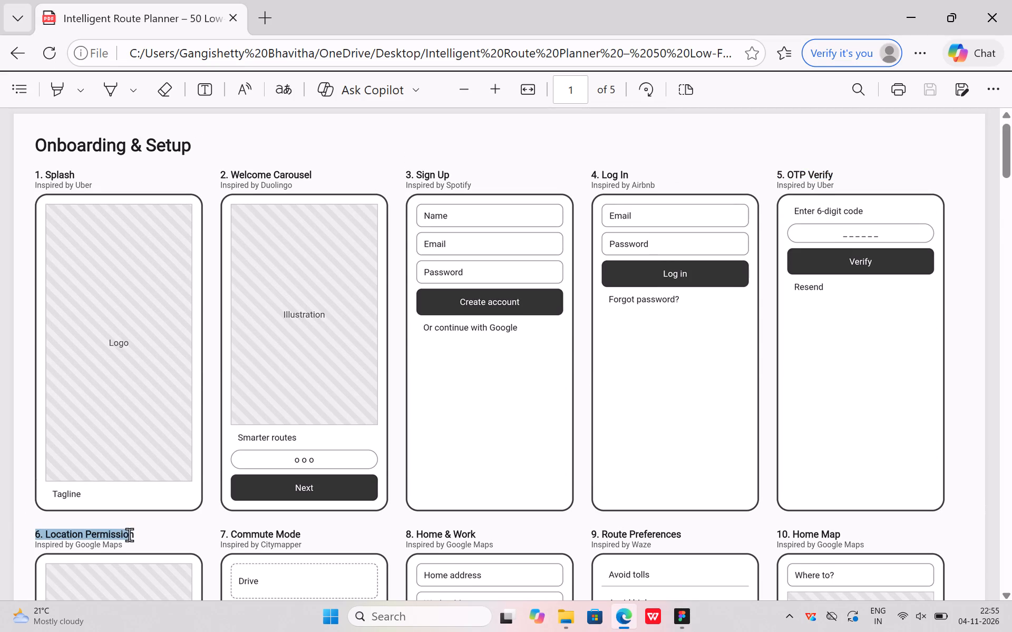
drag(129, 535, 149, 536)
drag(119, 527, 150, 534)
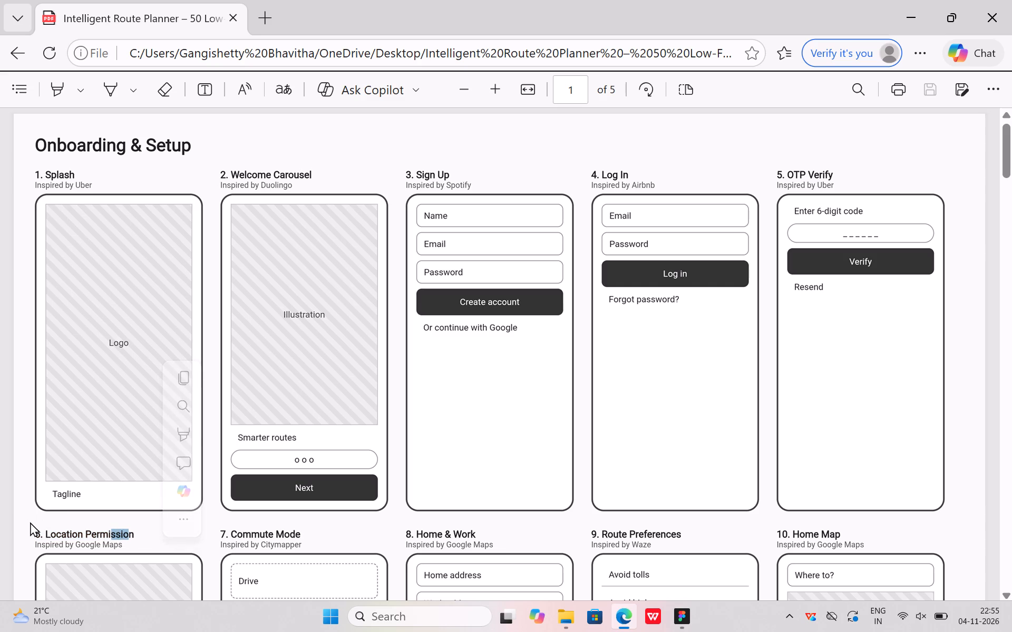
drag(32, 526, 113, 534)
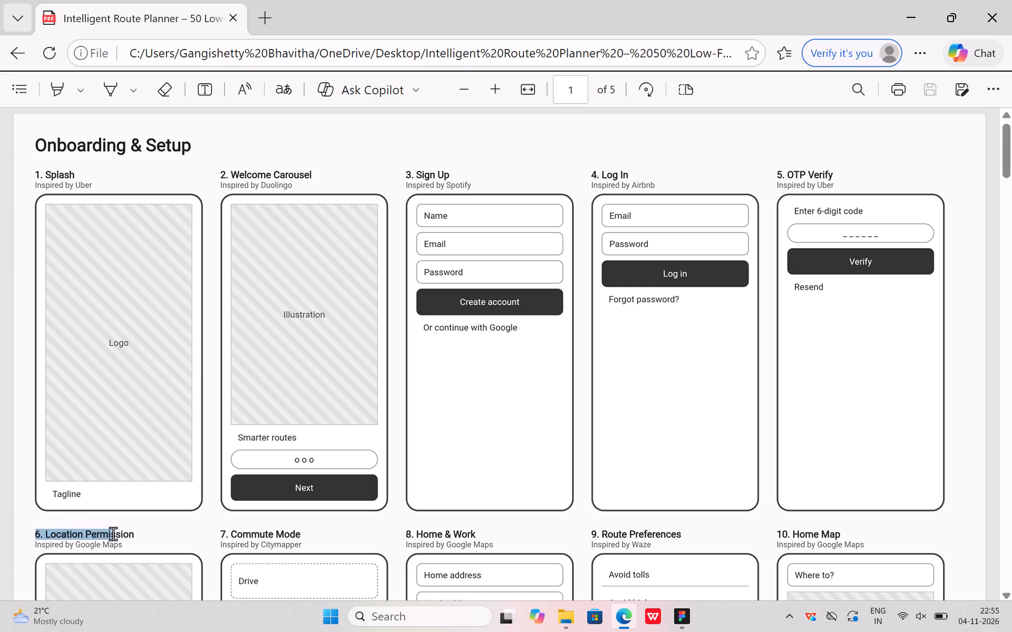
drag(113, 534, 140, 533)
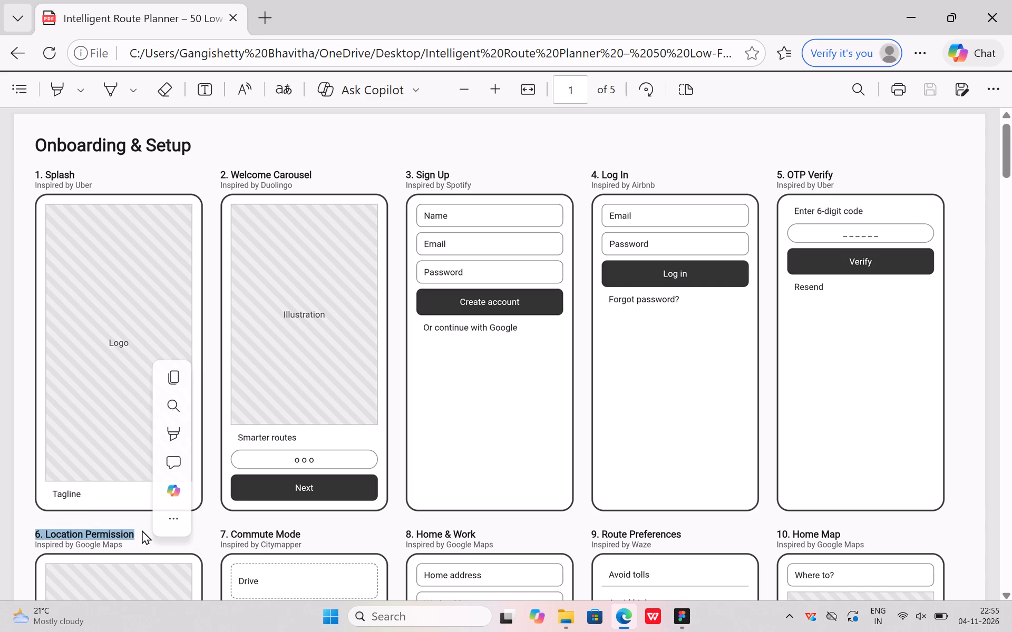
key(ctrl+c)
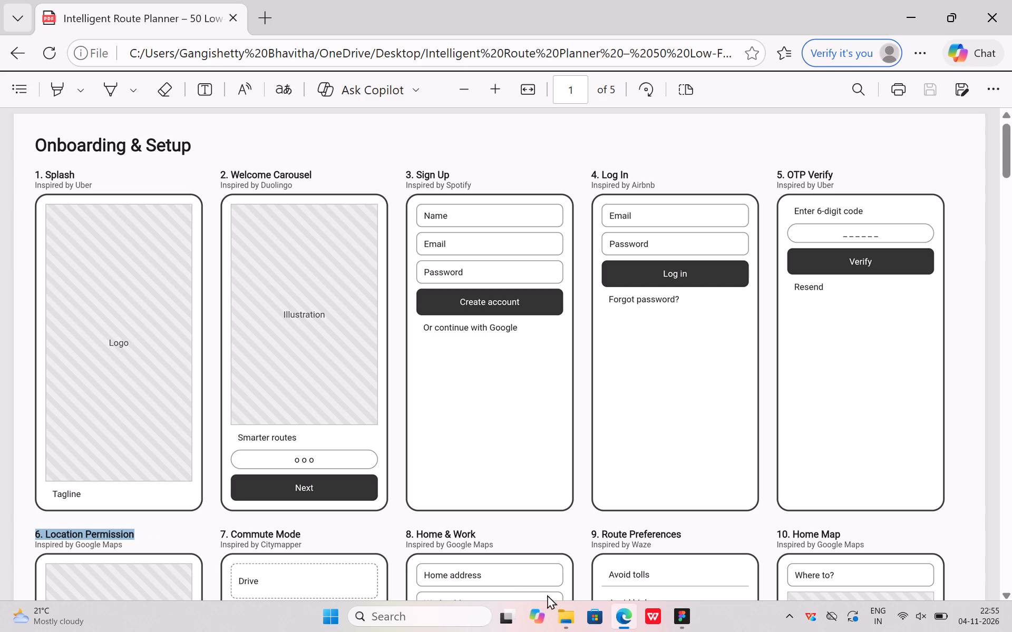
click(676, 582)
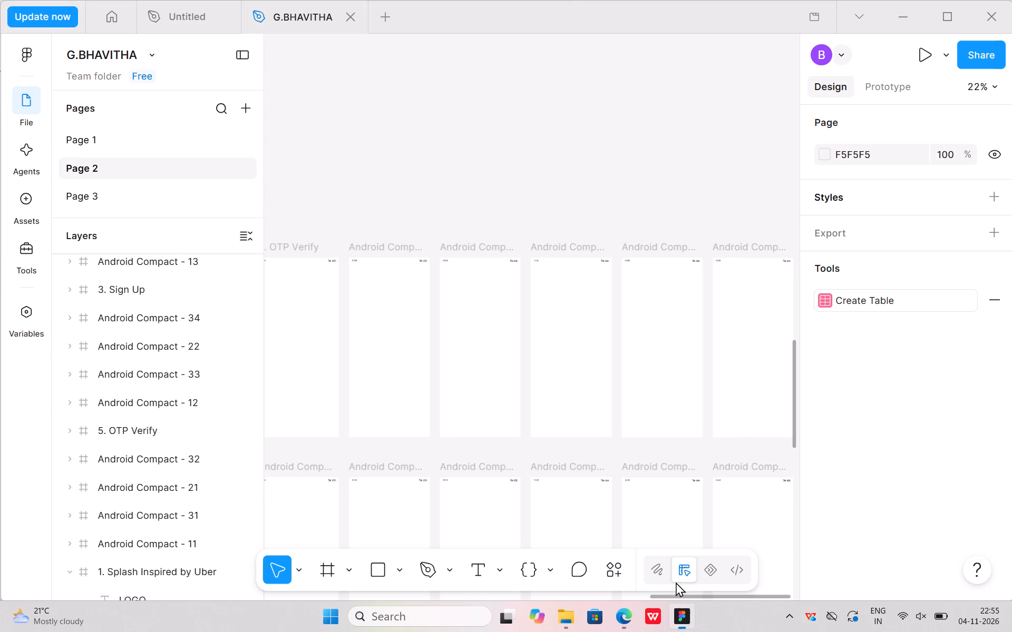
double_click(374, 243)
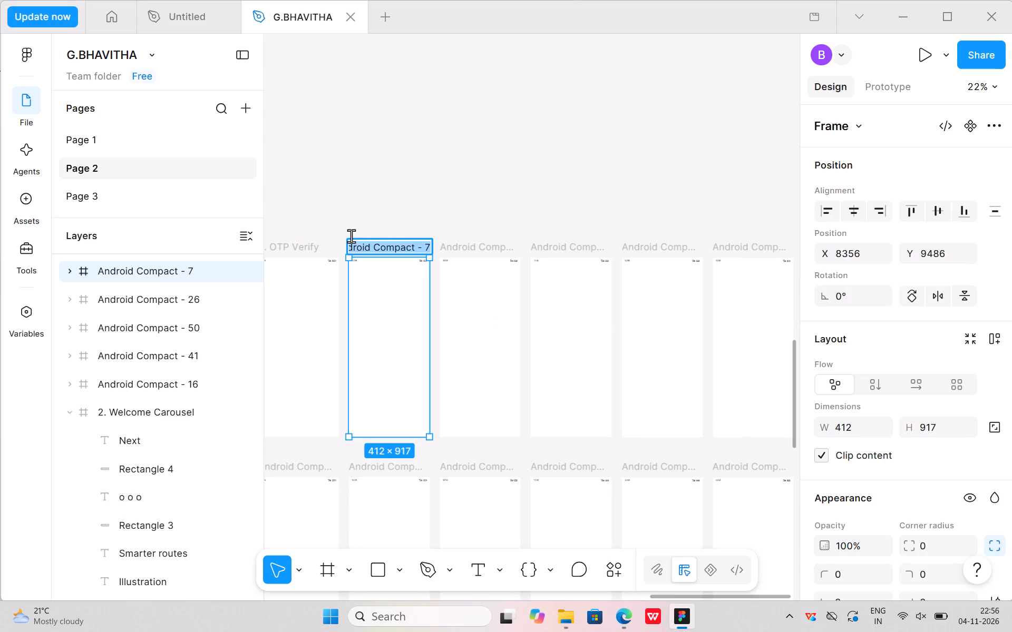
Open the prototype preview of Page 2 from the selected sixth top-row frame.
middle_drag(340, 213, 735, 209)
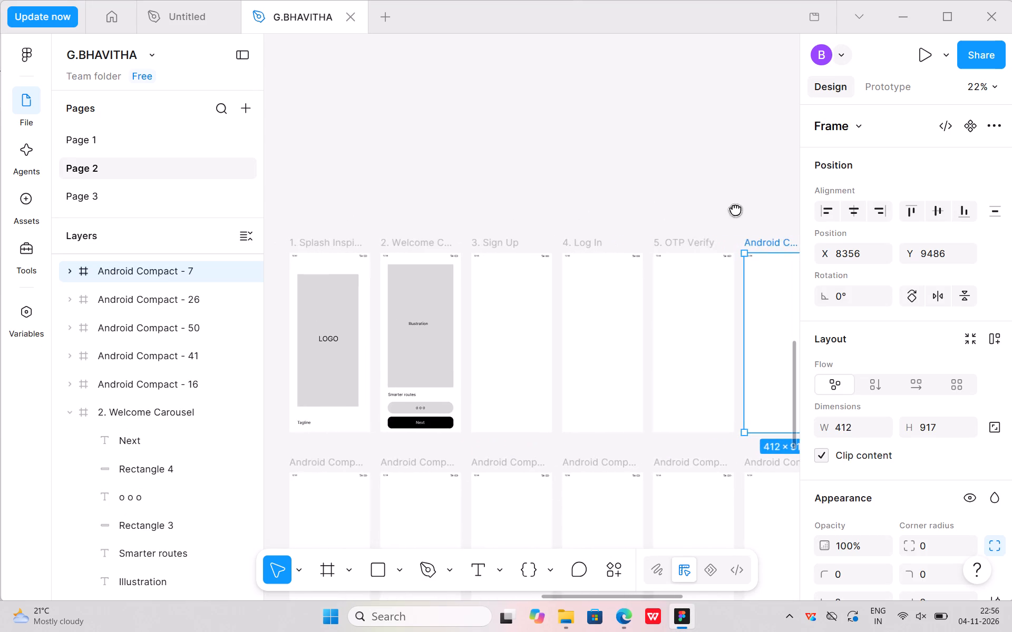
middle_drag(735, 209, 717, 190)
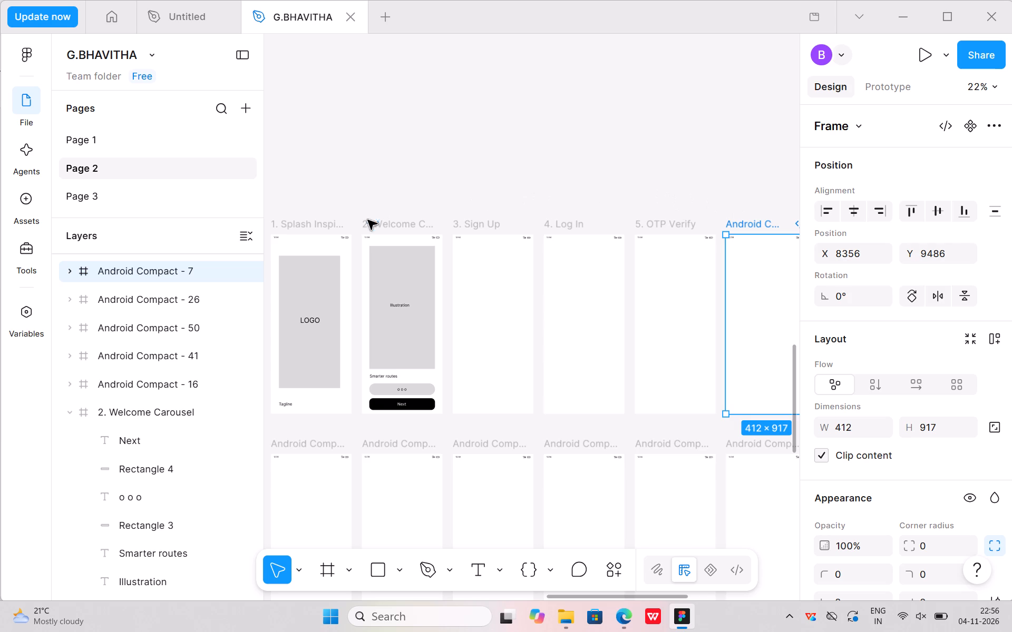
middle_drag(703, 181, 509, 202)
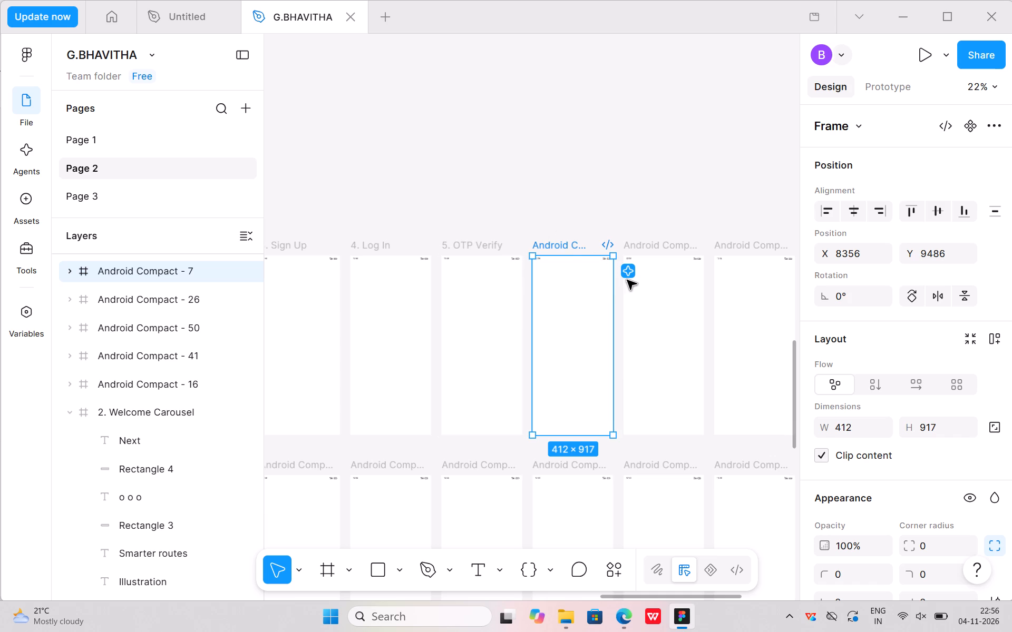
scroll(634, 286, down, 1)
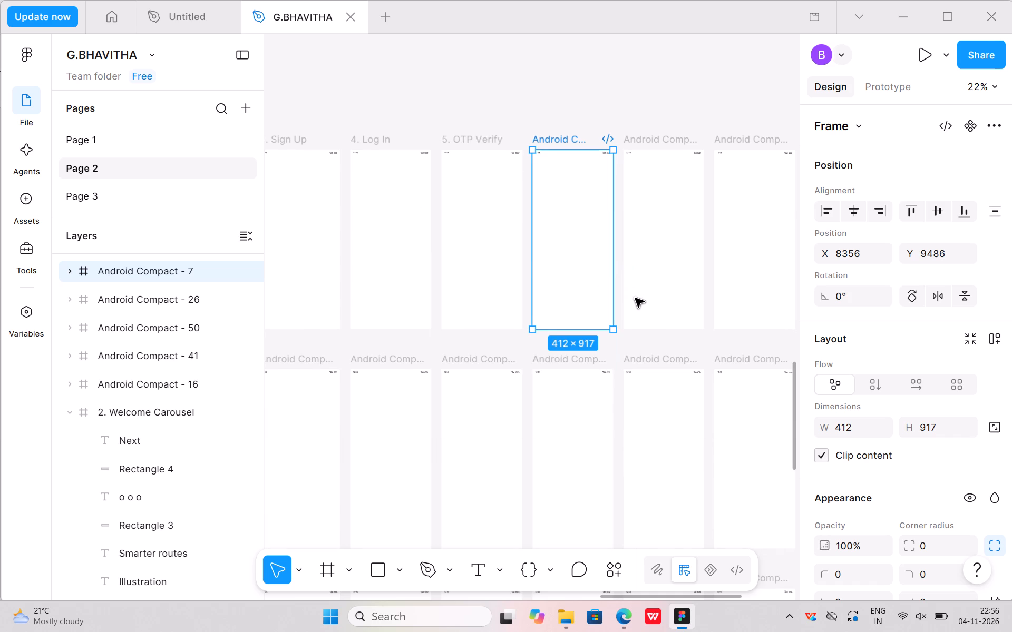
scroll(636, 293, up, 1)
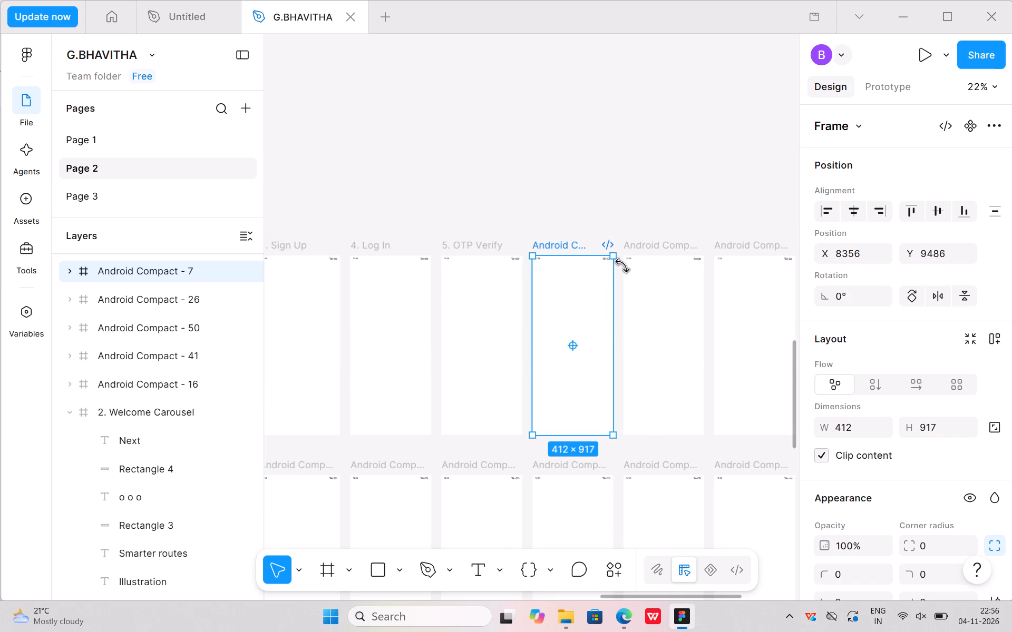
ctrl+scroll(616, 256, down, 3)
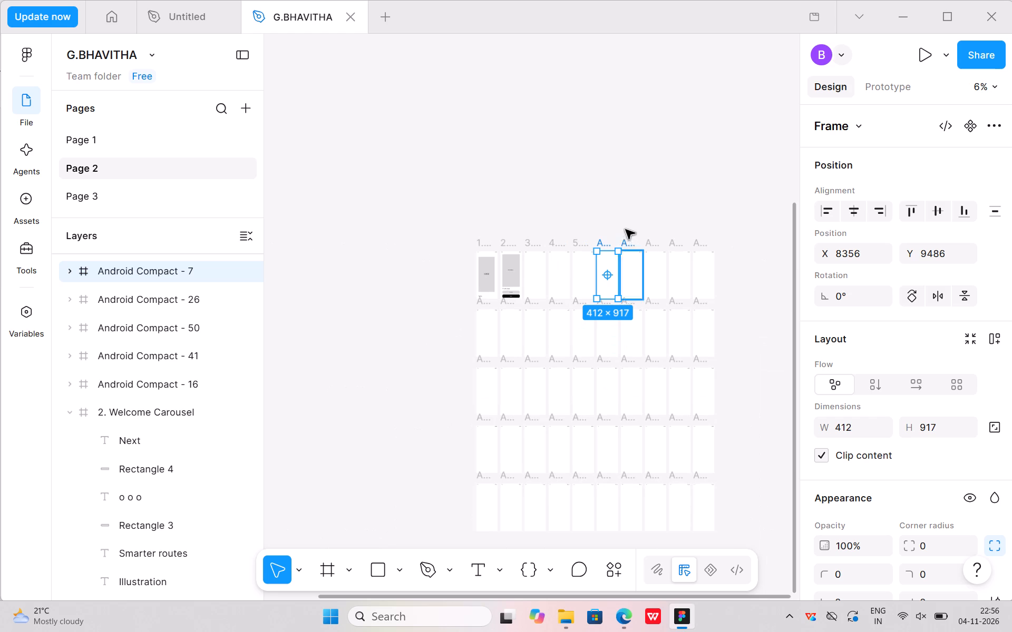
ctrl+scroll(620, 222, up, 1)
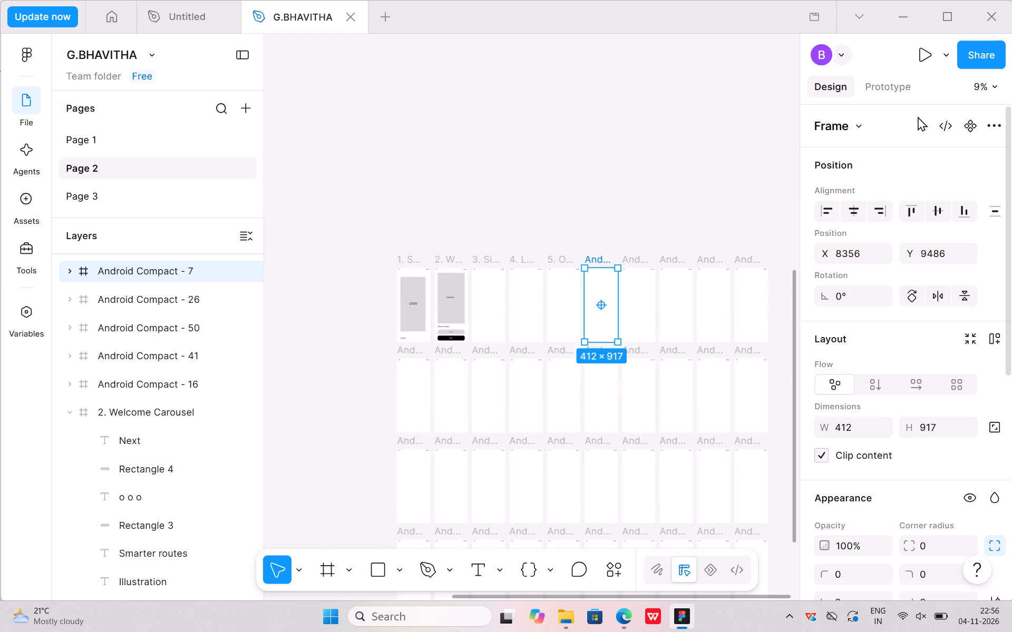
click(919, 48)
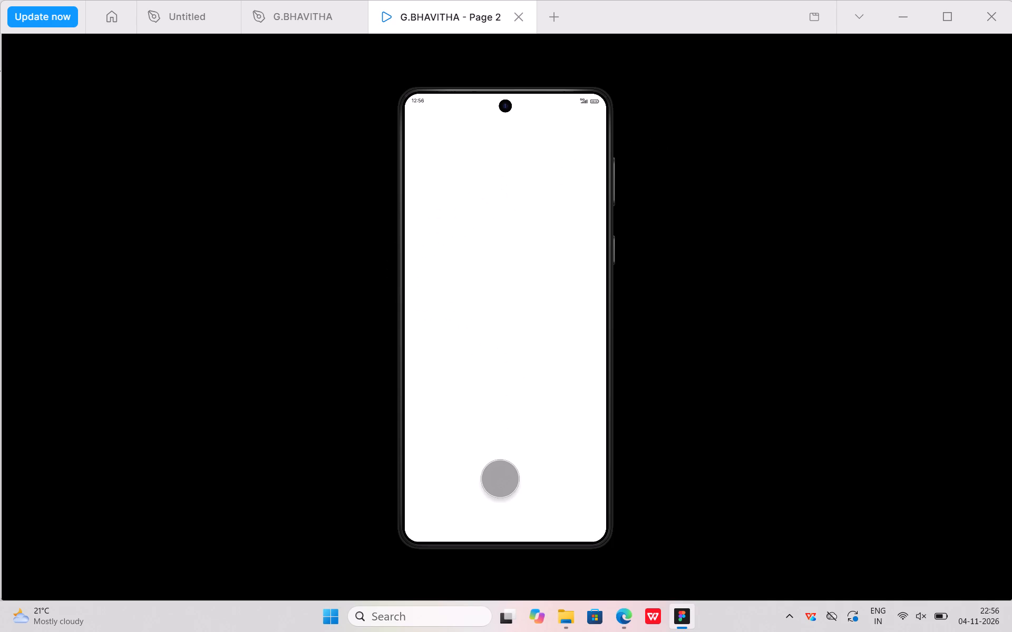
Page through the Page 2 prototype preview back to frame 1 and forward to frame 11, and close the preview.
scroll(512, 521, down, 3)
scroll(517, 527, up, 2)
middle_drag(519, 525, 521, 530)
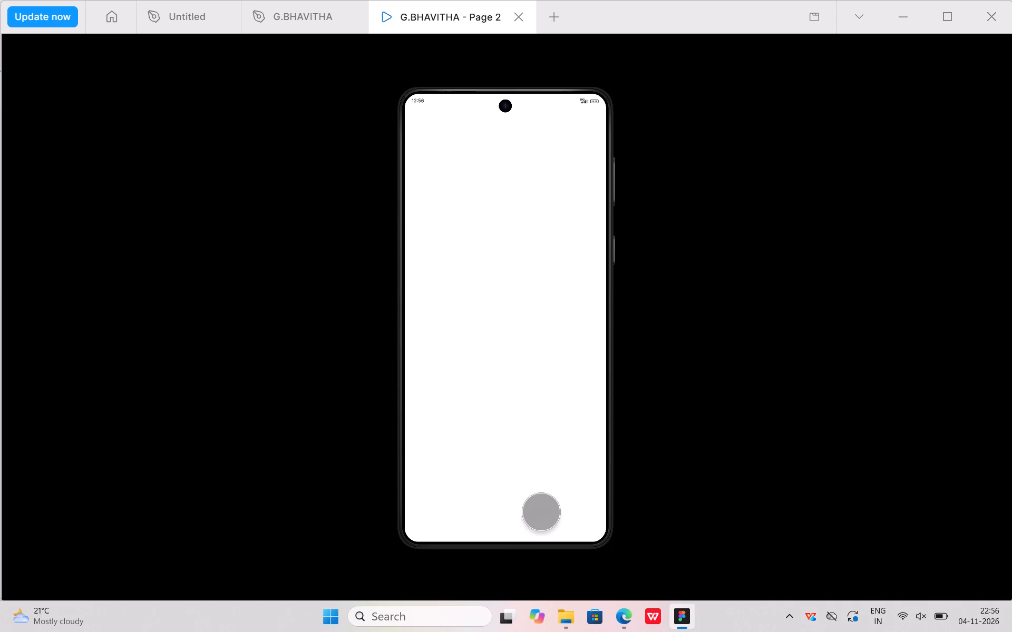
middle_click(571, 425)
scroll(897, 232, up, 1)
click(892, 227)
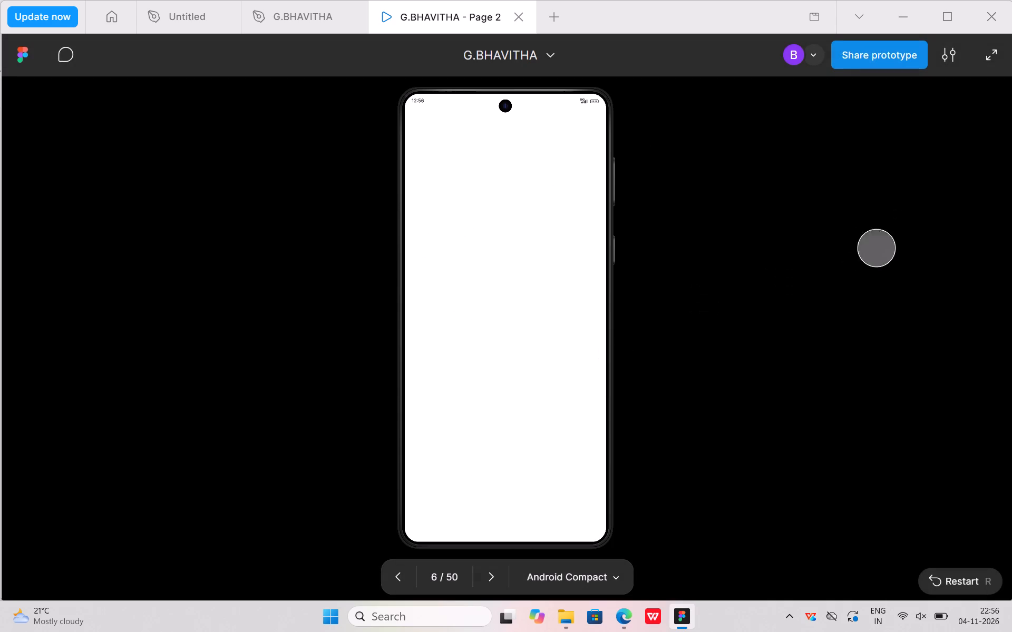
click(403, 574)
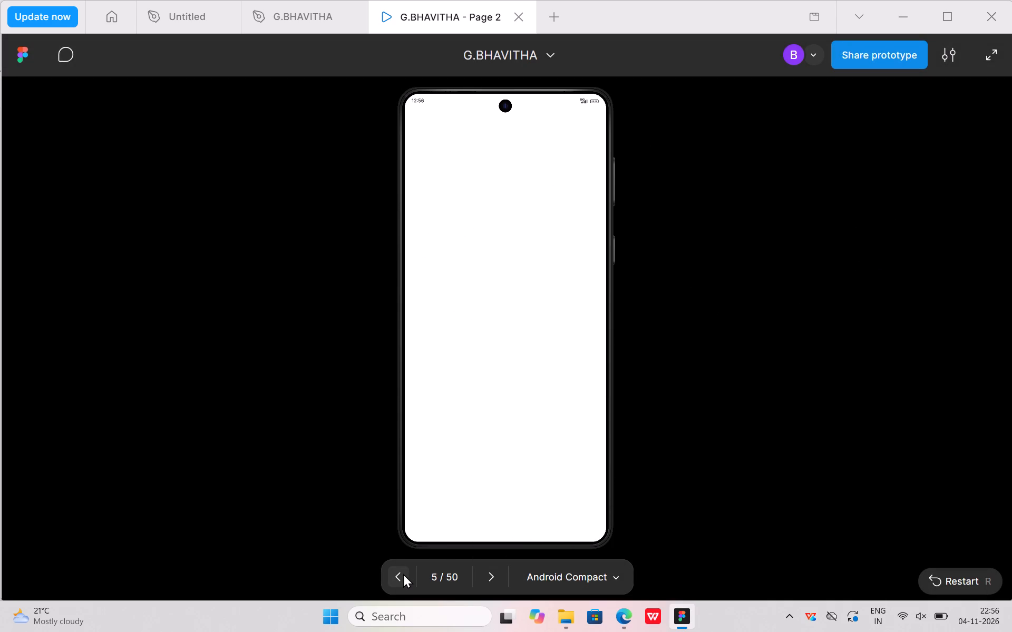
triple_click(403, 574)
triple_click(404, 575)
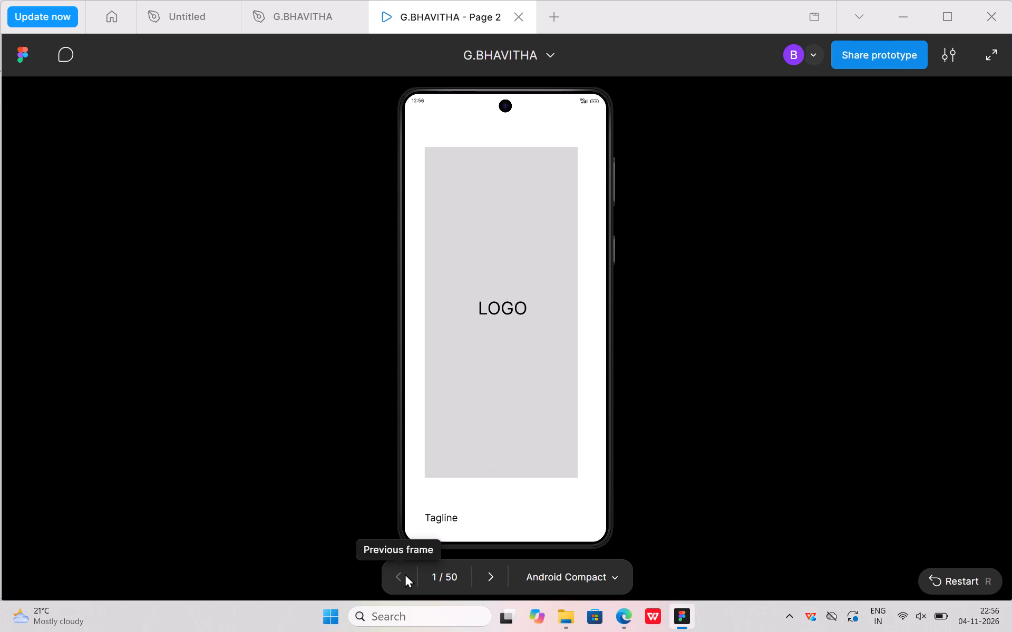
click(496, 576)
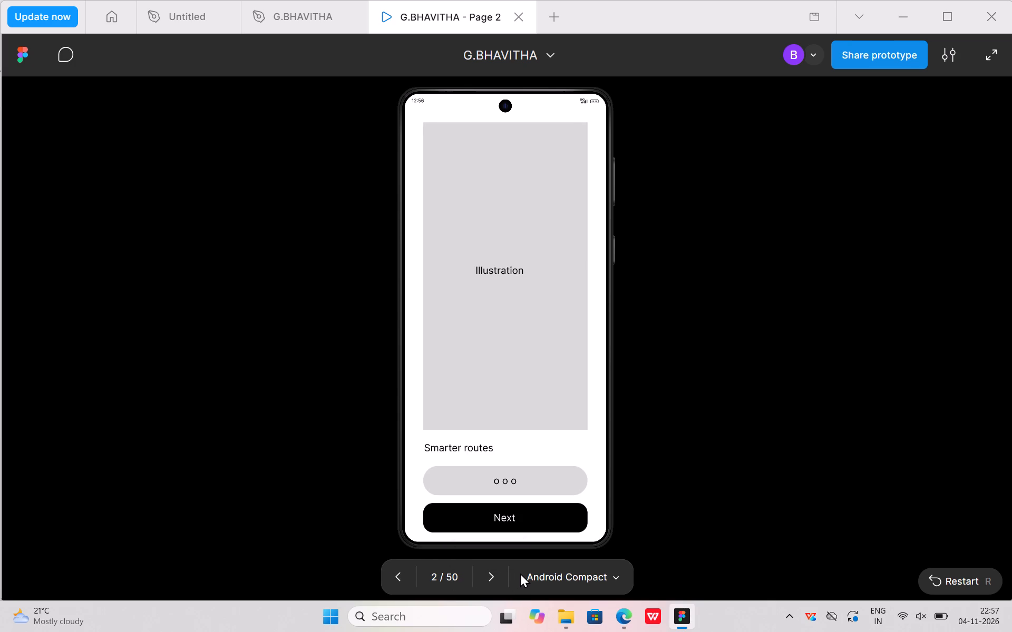
click(497, 577)
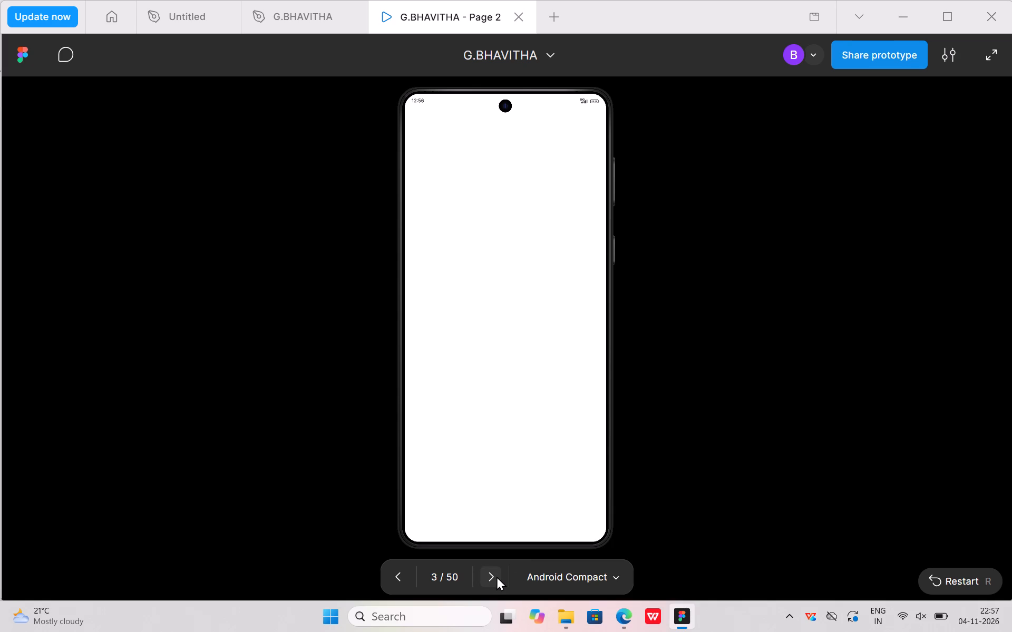
triple_click(497, 576)
triple_click(497, 576)
click(497, 576)
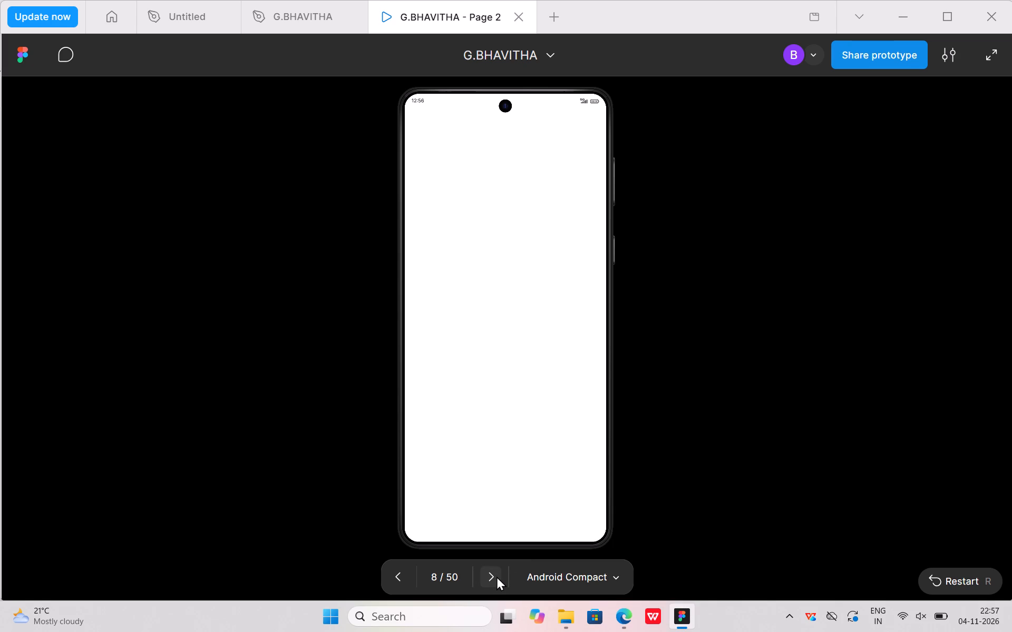
click(497, 576)
click(503, 576)
drag(503, 576, 499, 581)
double_click(499, 582)
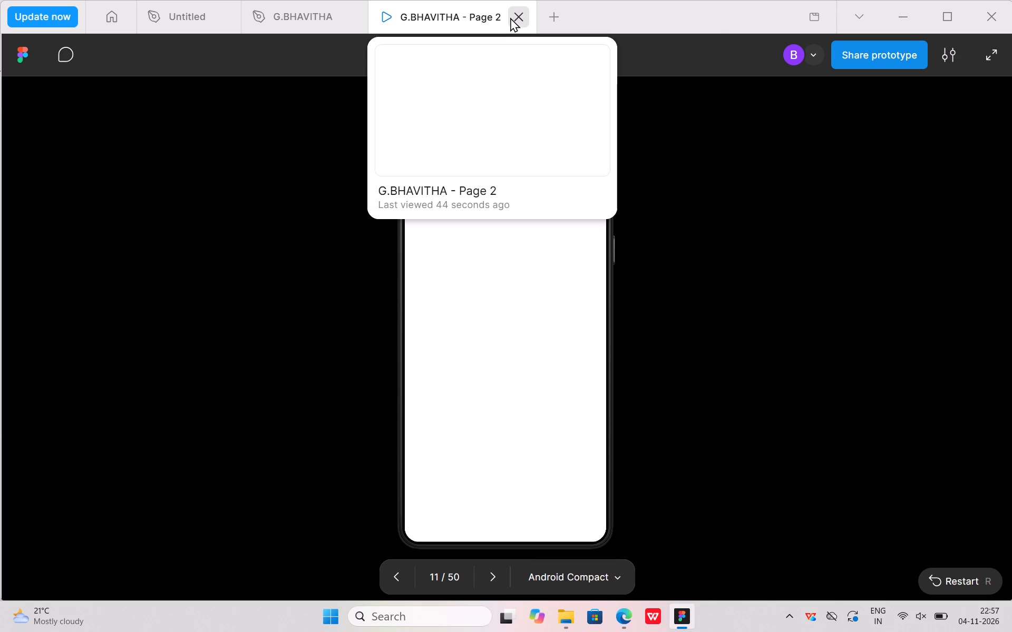
drag(517, 18, 527, 24)
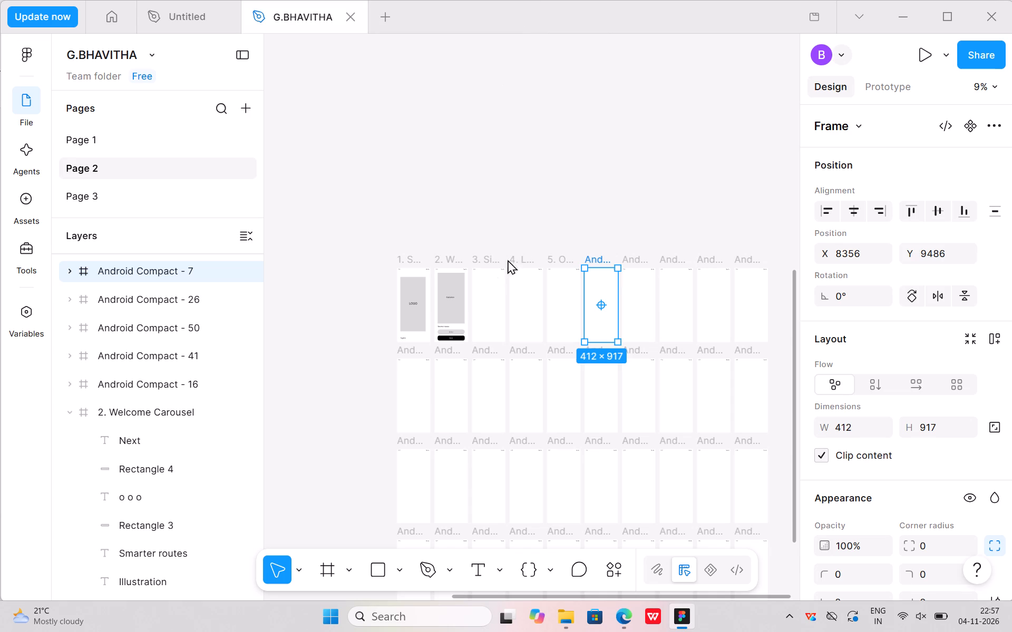
Rename the sixth top-row frame as 6. Location Permission, using the heading already copied from the wireframe PDF.
double_click(592, 261)
ctrl+scroll(593, 248, down, 1)
ctrl+scroll(593, 248, up, 3)
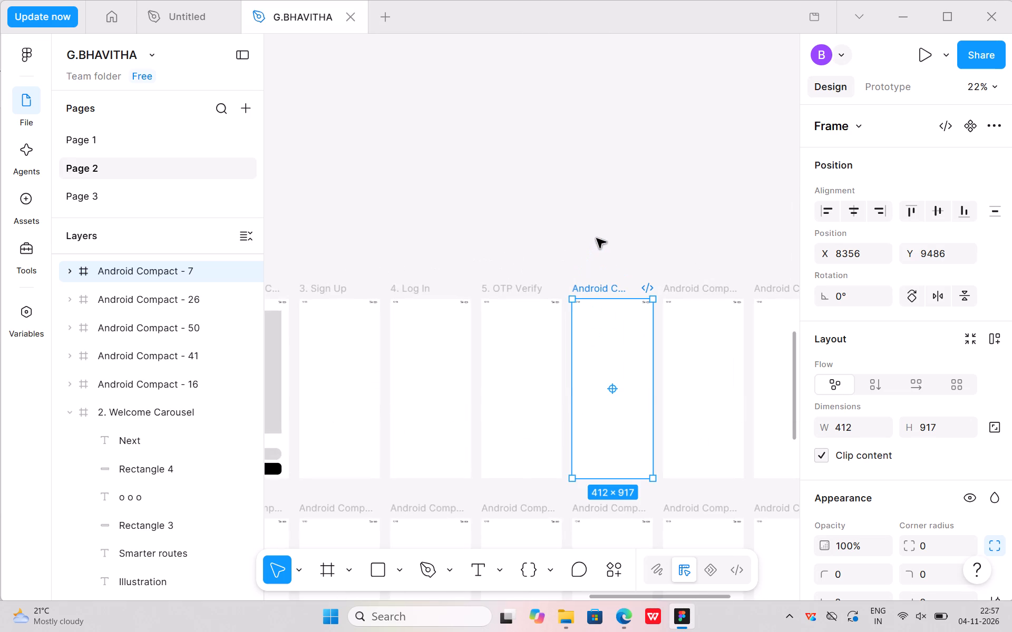
ctrl+scroll(597, 239, up, 3)
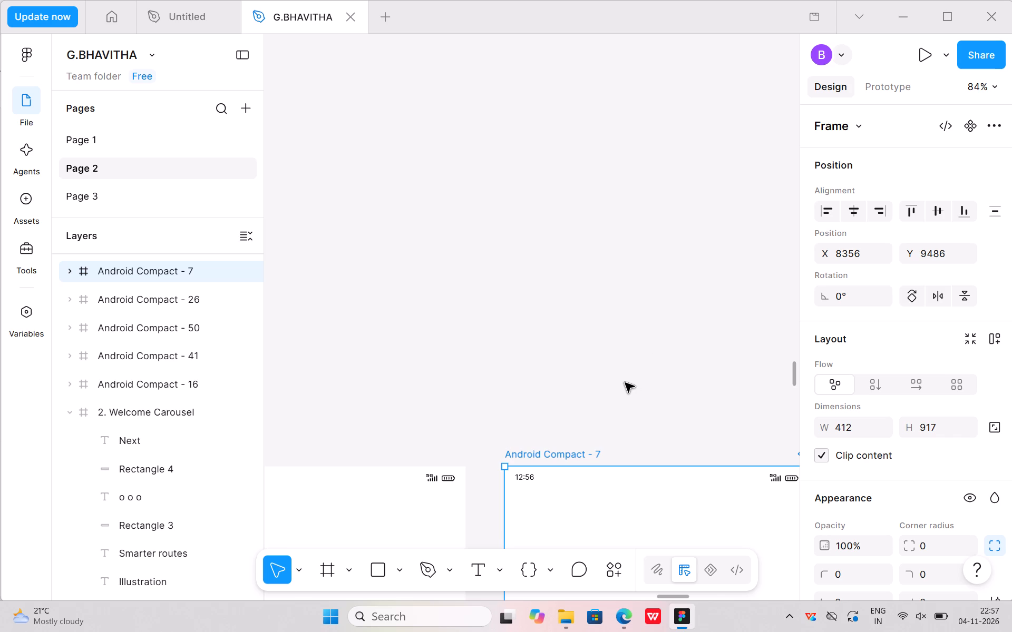
ctrl+scroll(625, 383, down, 2)
double_click(632, 403)
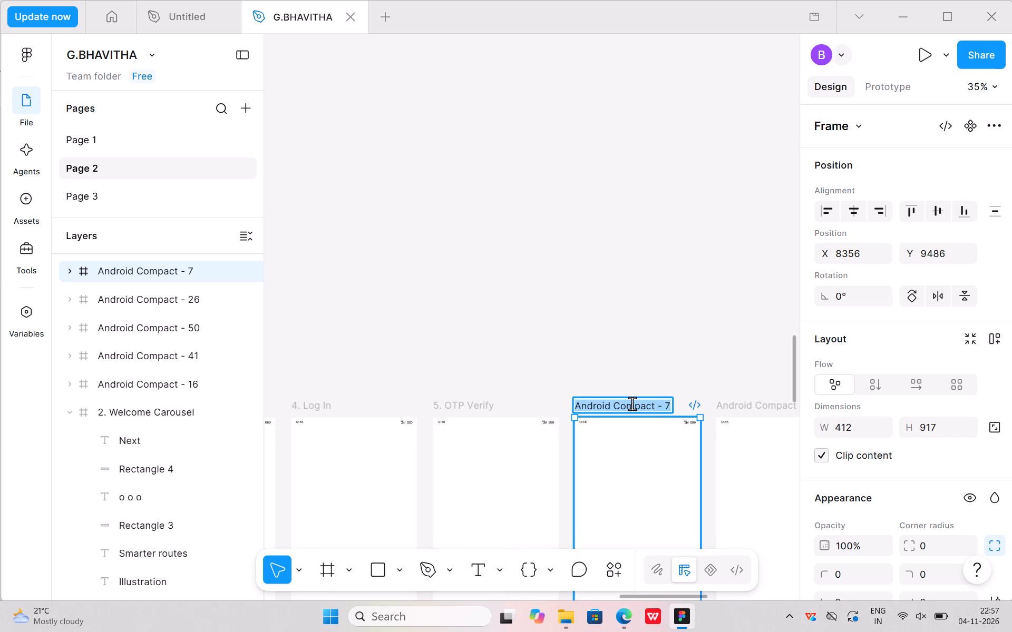
key(BackSpace)
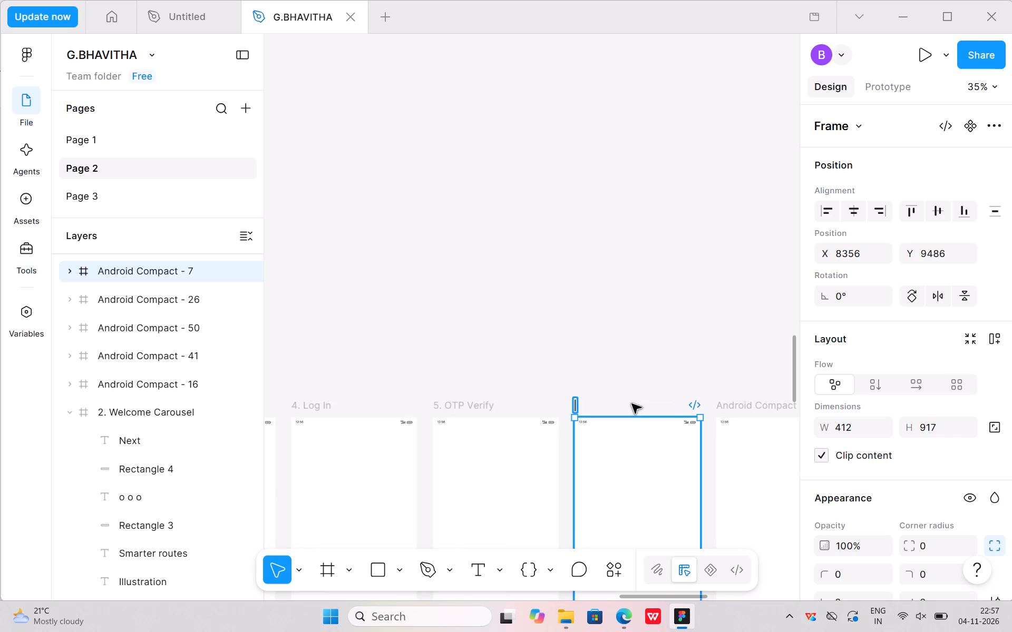
key(ctrl+v)
Copy the heading 7. Commute Mode from the wireframe PDF in Edge and rename the seventh top-row frame in Figma with it.
middle_drag(713, 325, 640, 229)
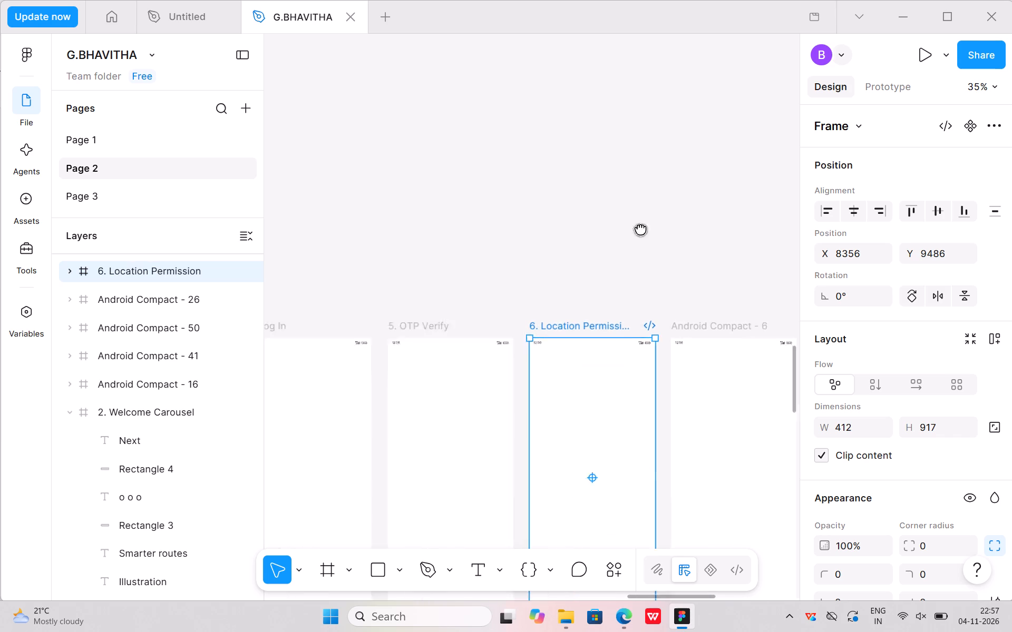
middle_drag(640, 229, 445, 149)
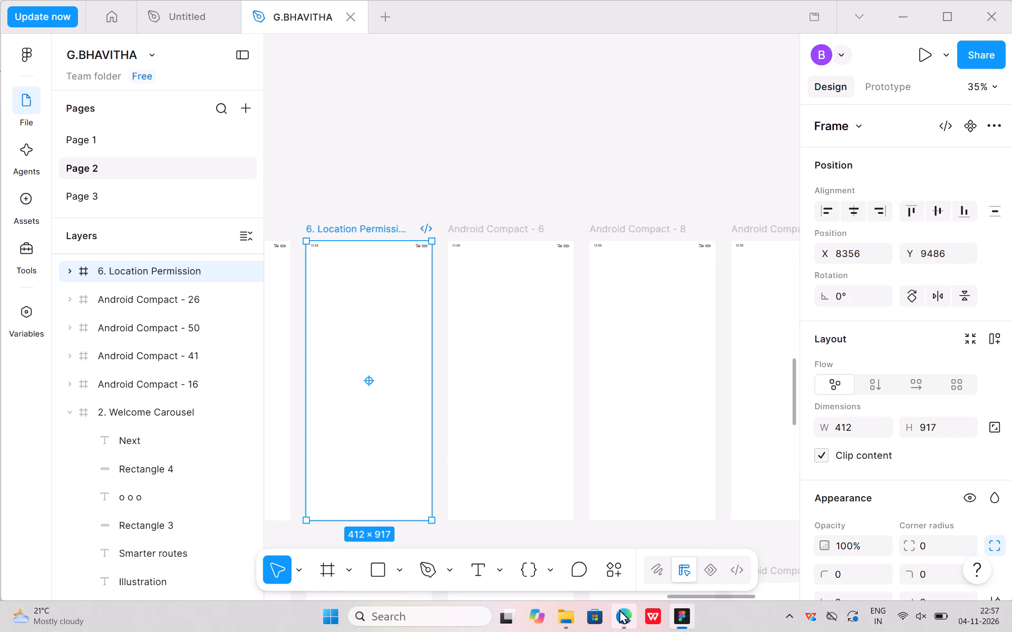
click(628, 557)
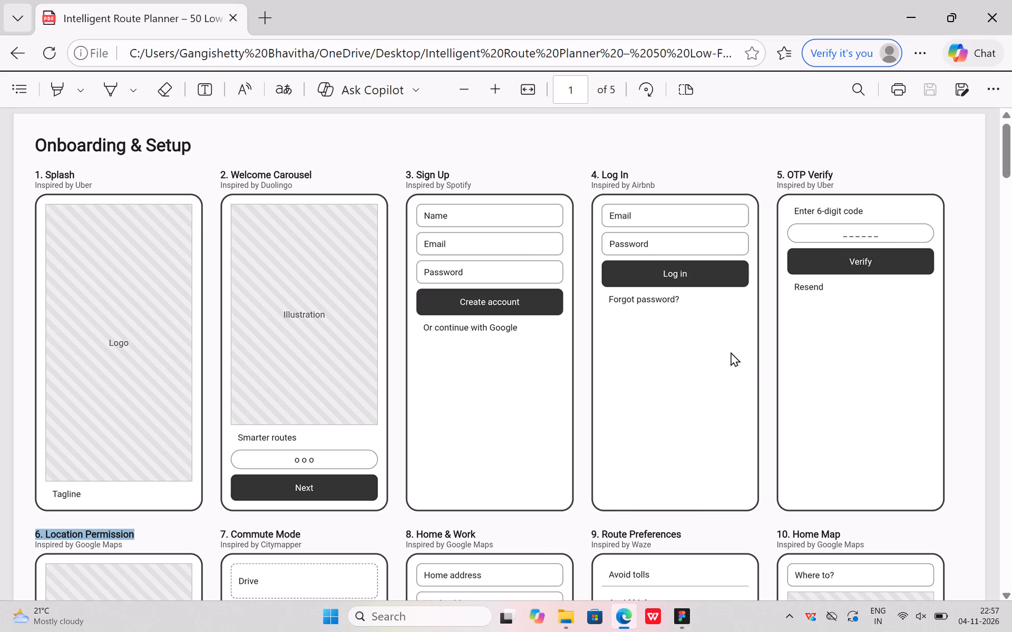
middle_drag(765, 349, 819, 301)
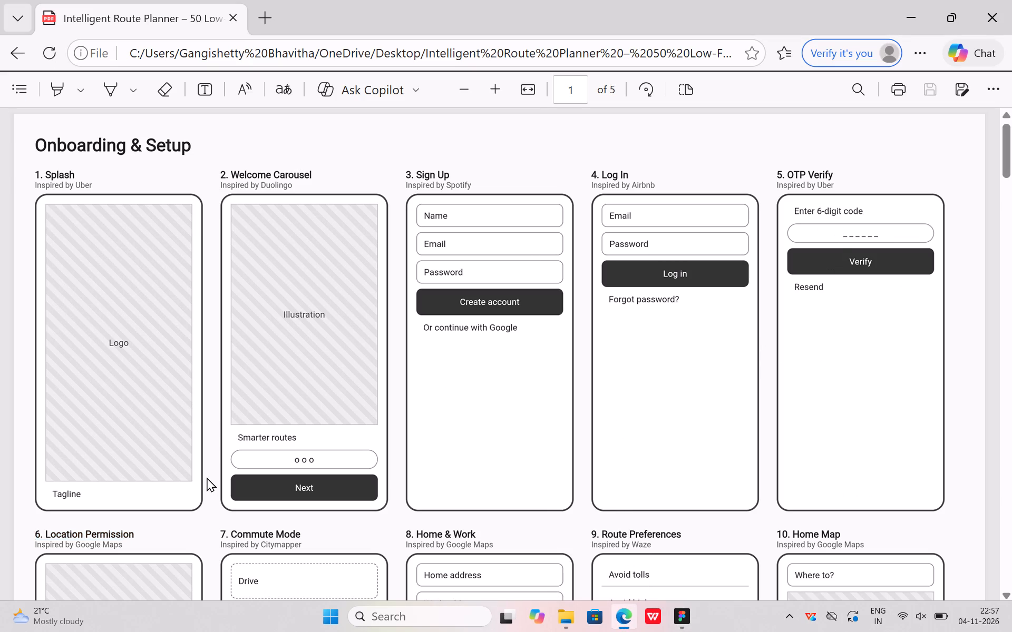
scroll(207, 415, up, 1)
drag(222, 532, 305, 535)
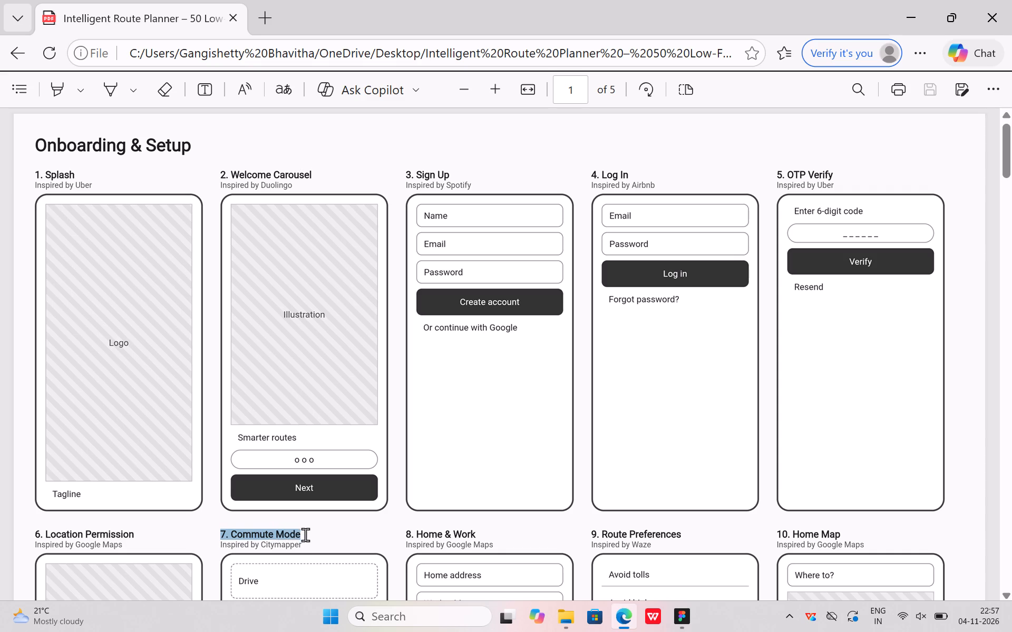
drag(305, 535, 306, 535)
click(308, 521)
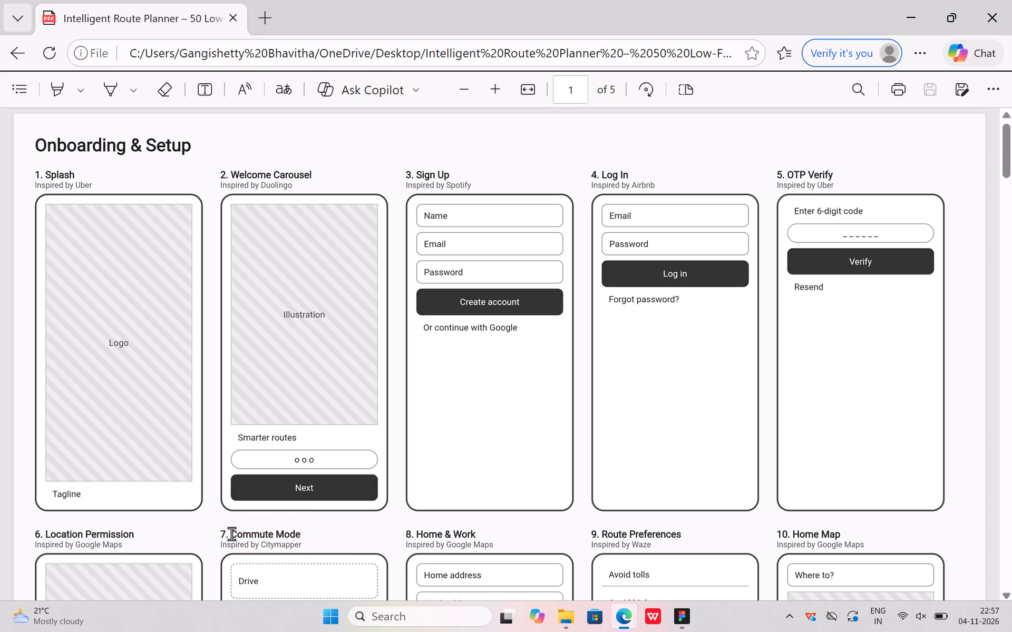
drag(220, 530, 275, 530)
drag(275, 530, 305, 530)
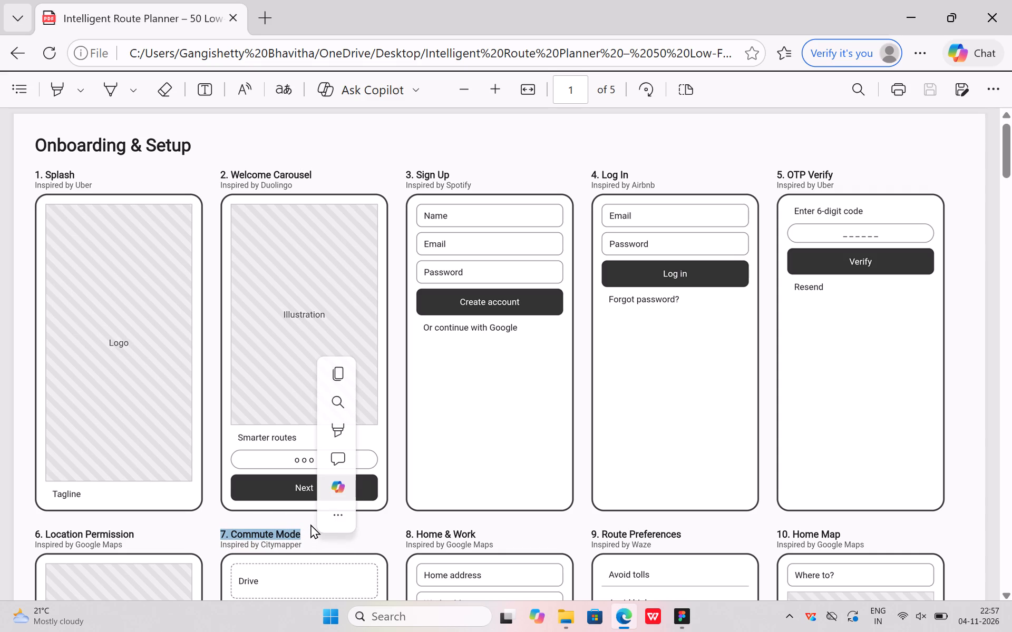
key(ctrl+c)
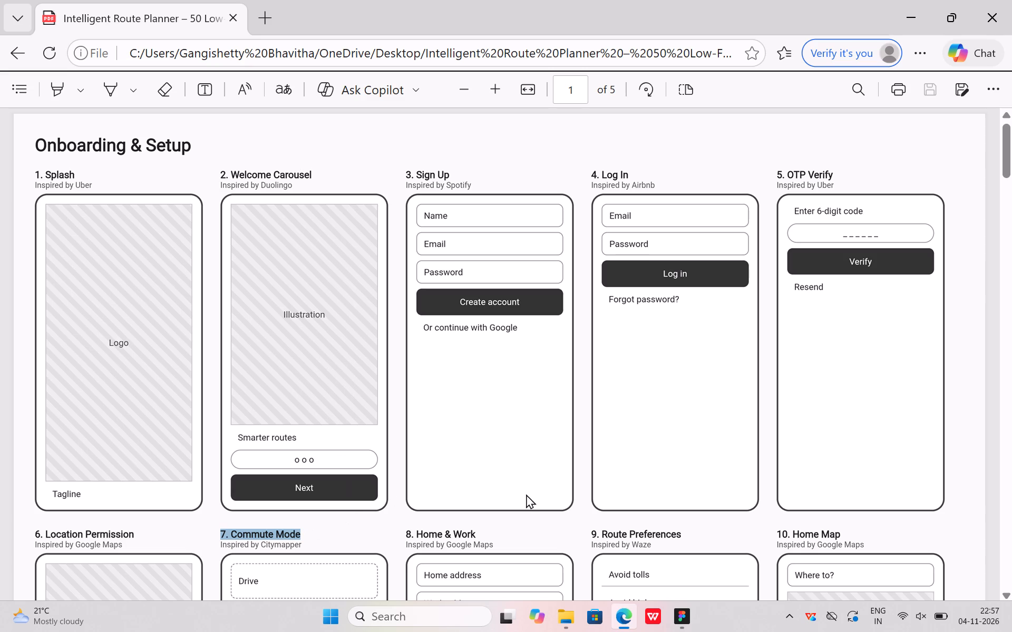
click(677, 550)
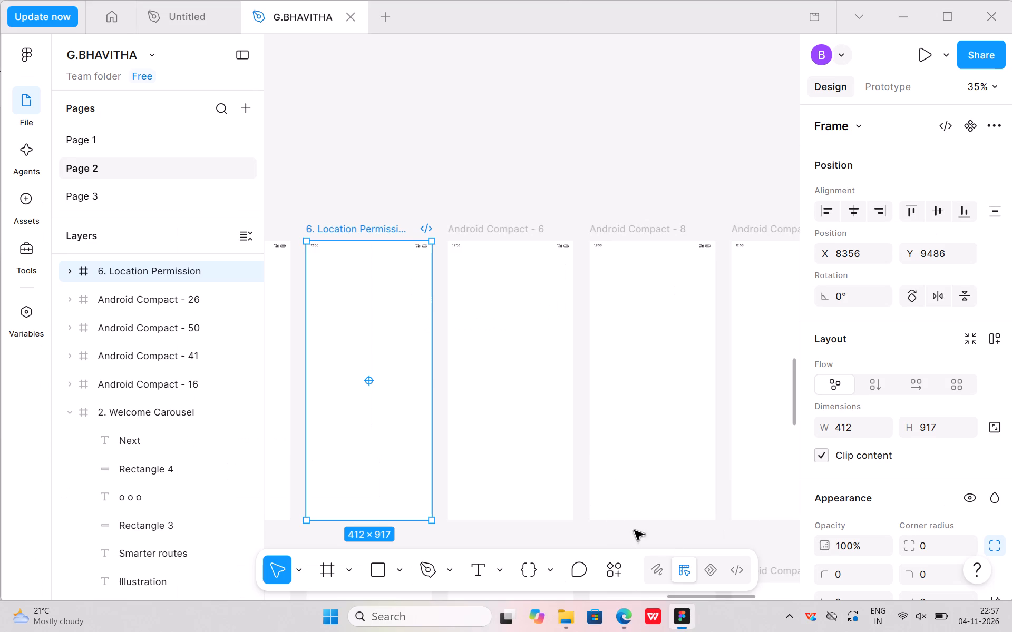
double_click(499, 222)
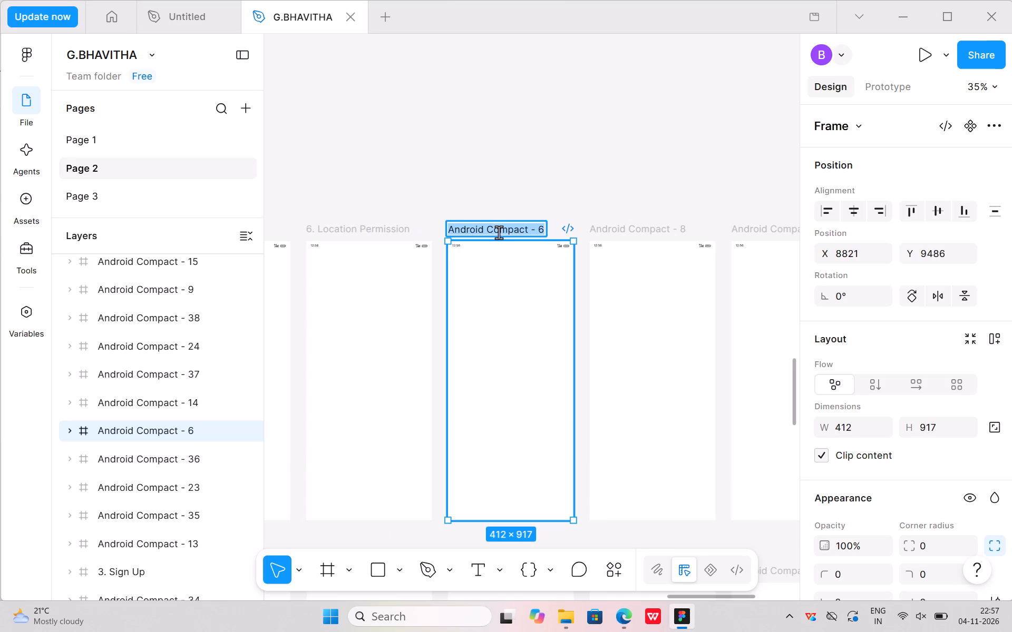
key(BackSpace)
key(ctrl+v)
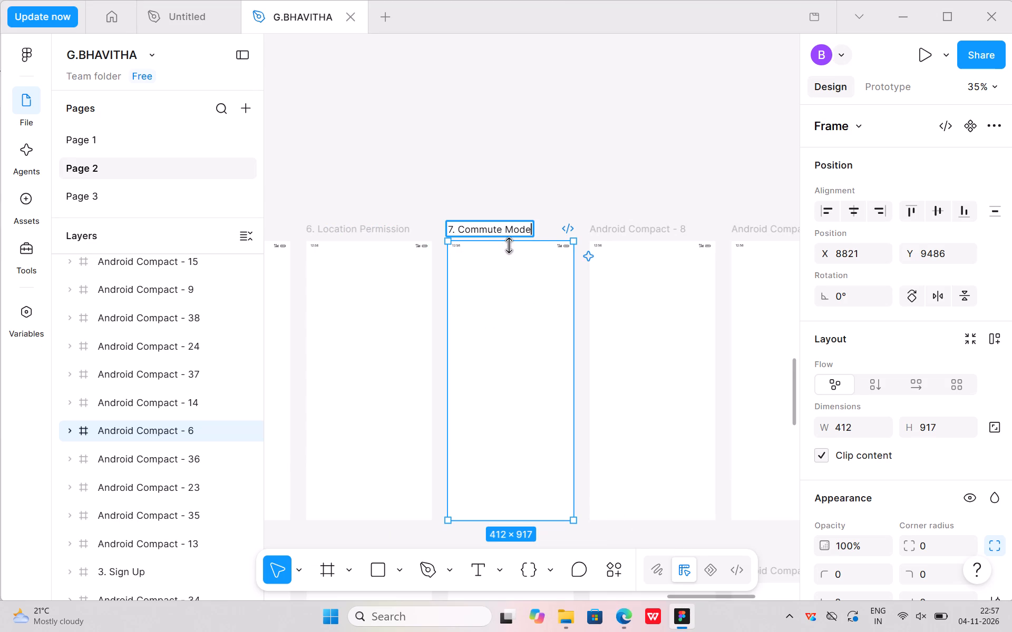
Rename the eighth top-row frame in Figma as 8. Home & Work, using the heading copied from the wireframe PDF in Edge.
double_click(643, 225)
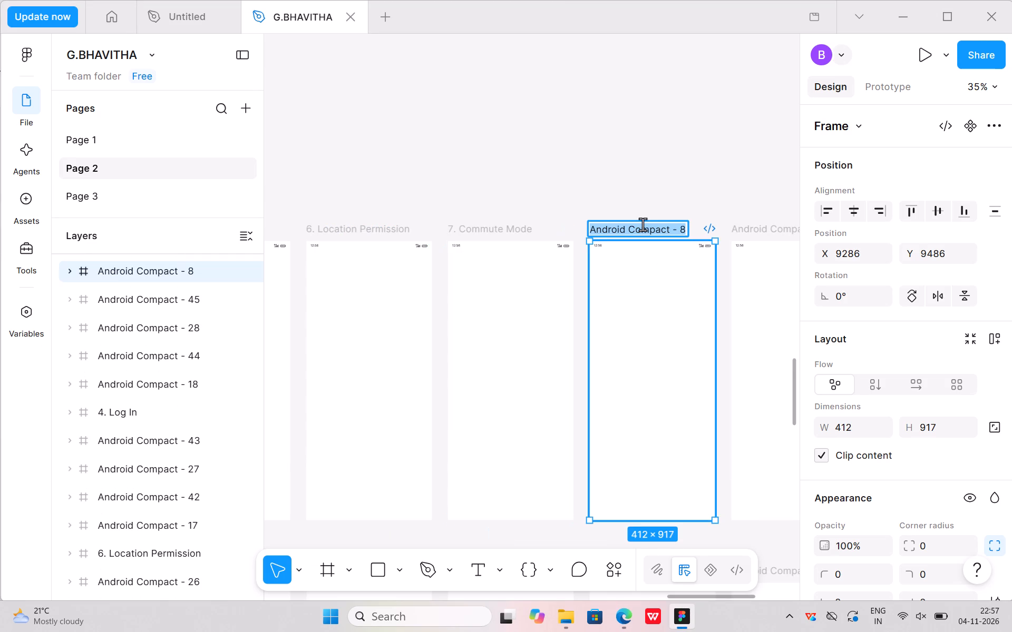
key(BackSpace)
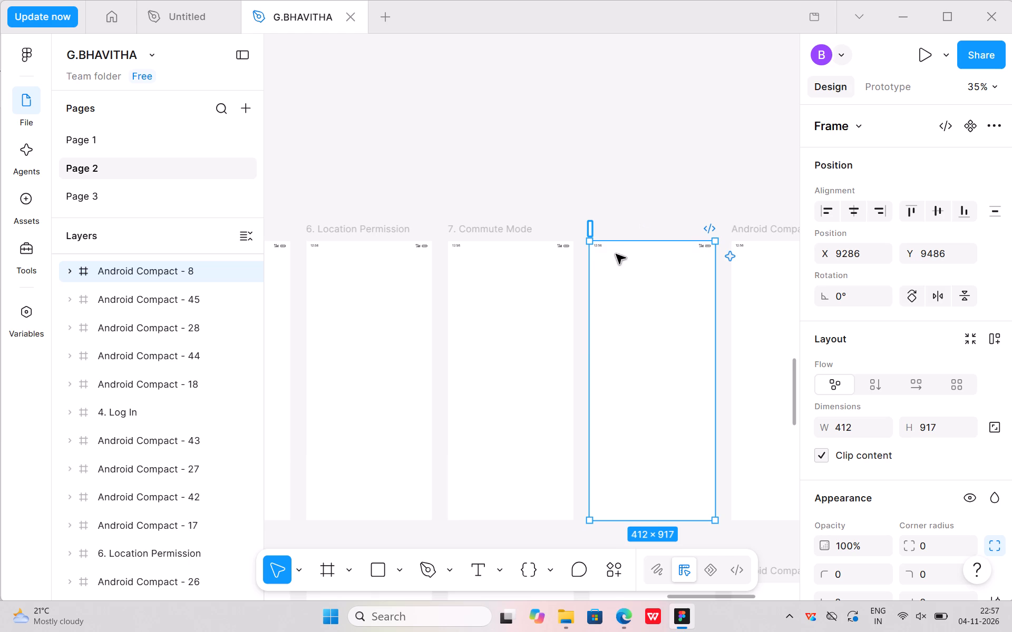
click(630, 541)
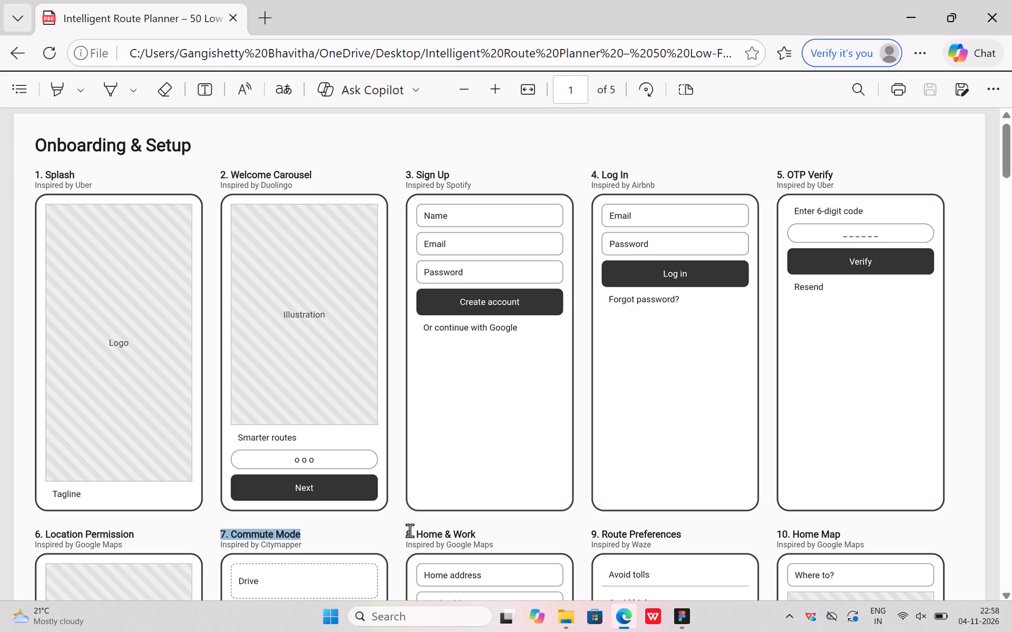
drag(410, 530, 466, 532)
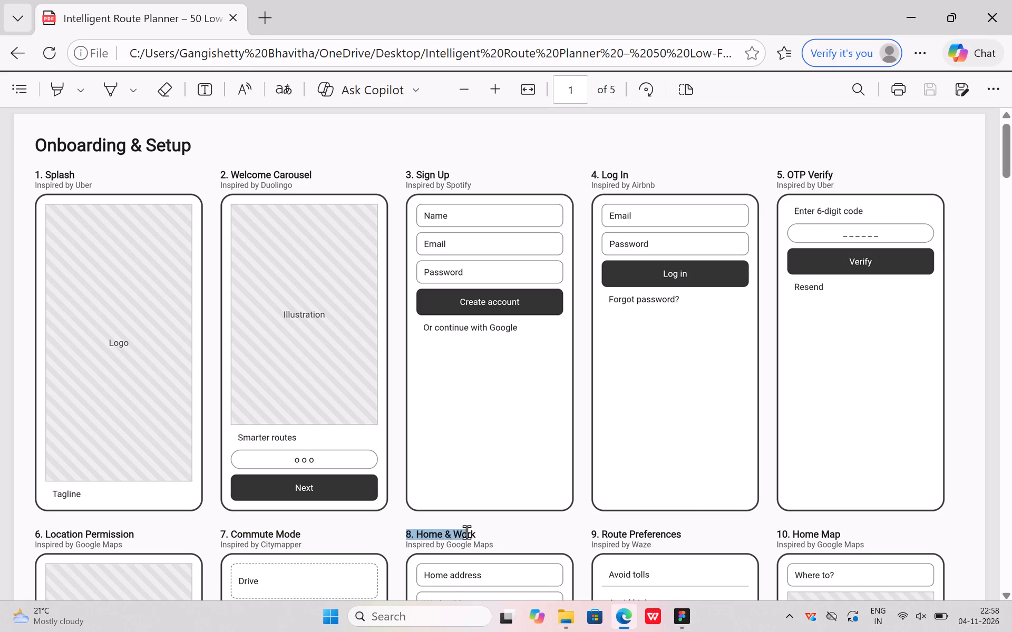
drag(466, 532, 483, 531)
key(ctrl+c)
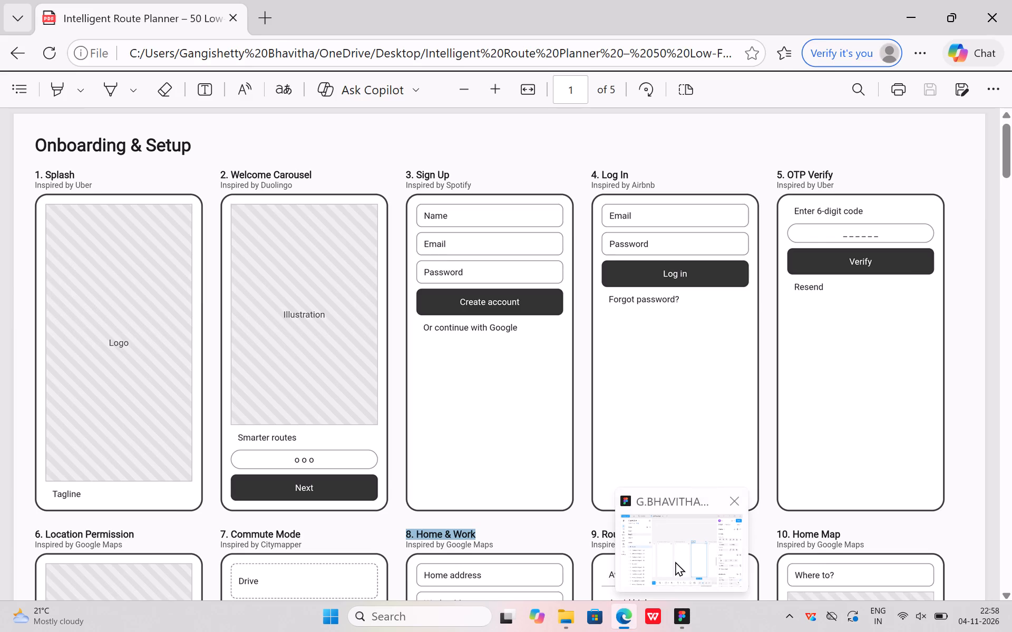
click(675, 560)
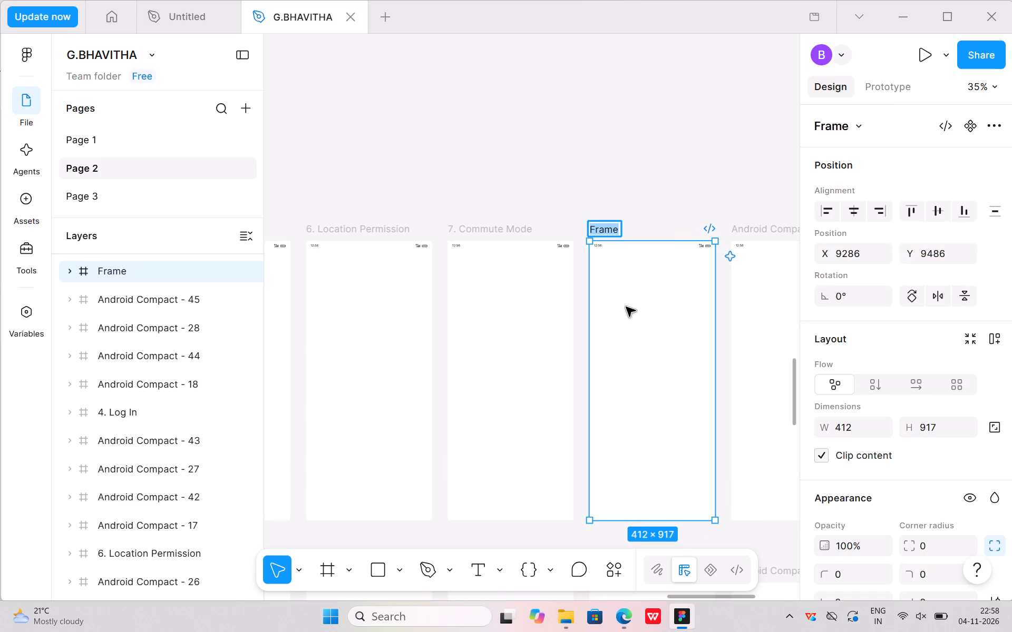
key(ctrl+v)
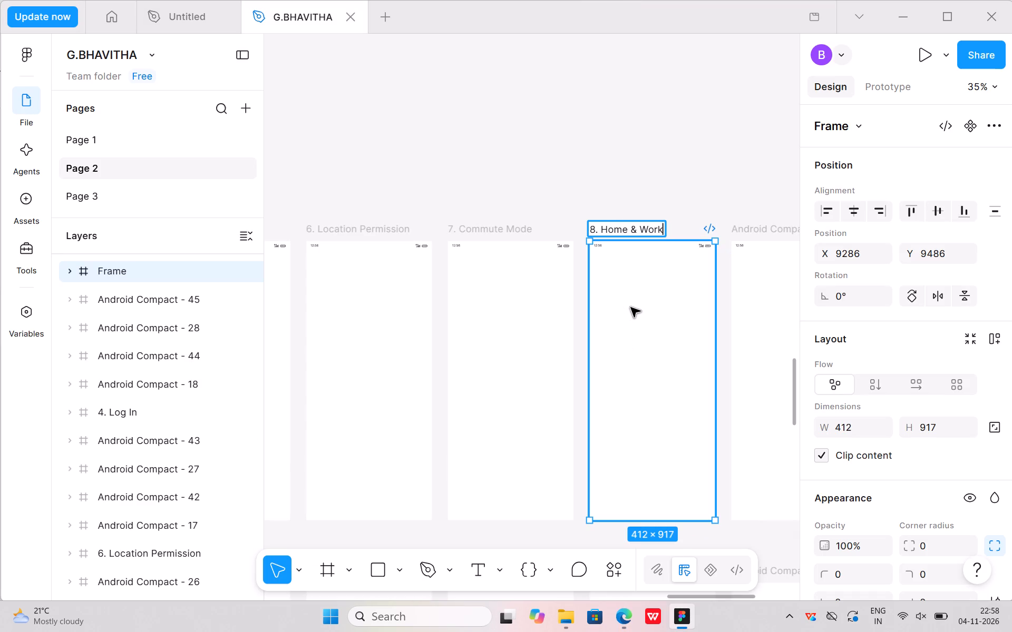
Rename the ninth top-row frame in Figma as 9. Route Preferences, using the heading copied from the wireframe PDF in Edge.
double_click(743, 234)
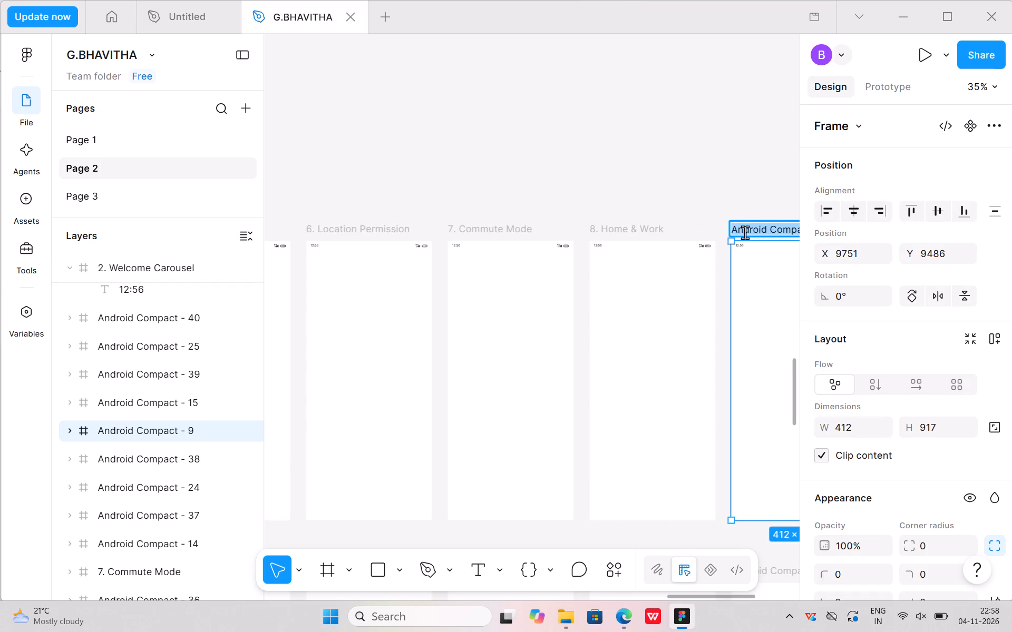
key(BackSpace)
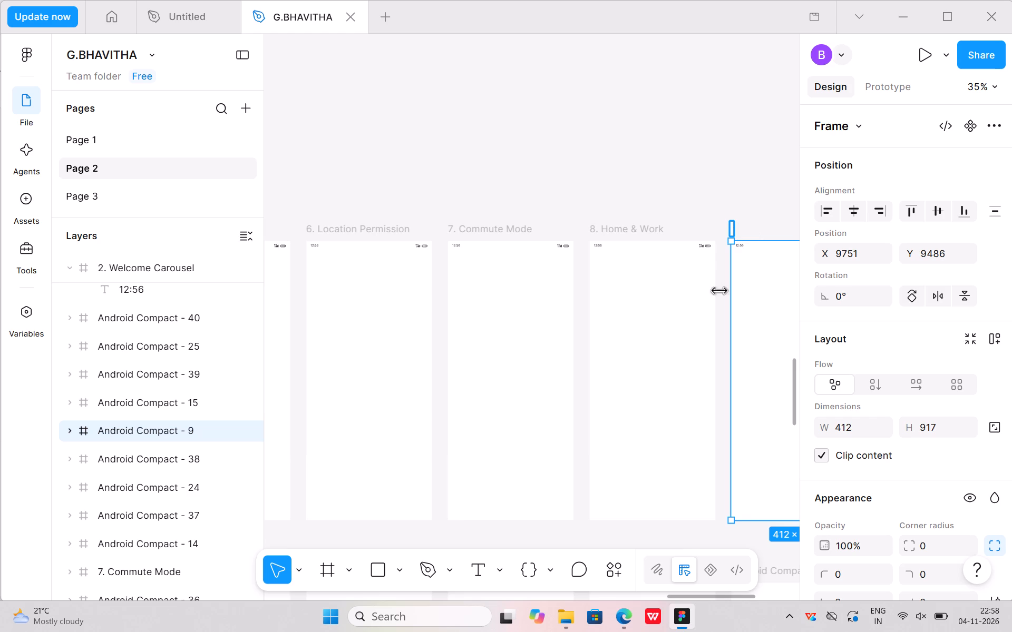
click(618, 542)
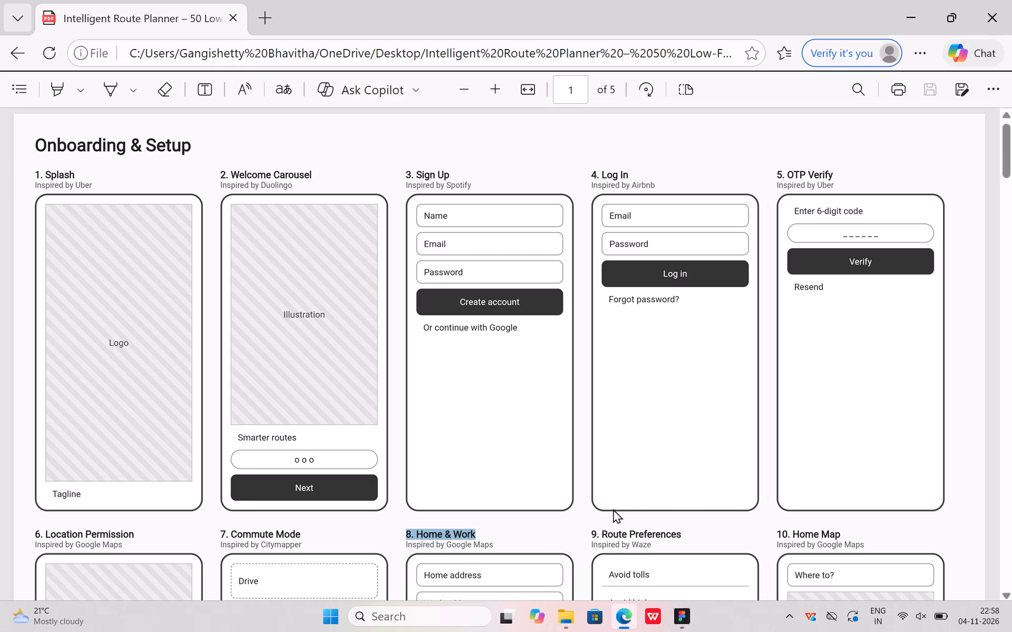
drag(589, 533, 589, 532)
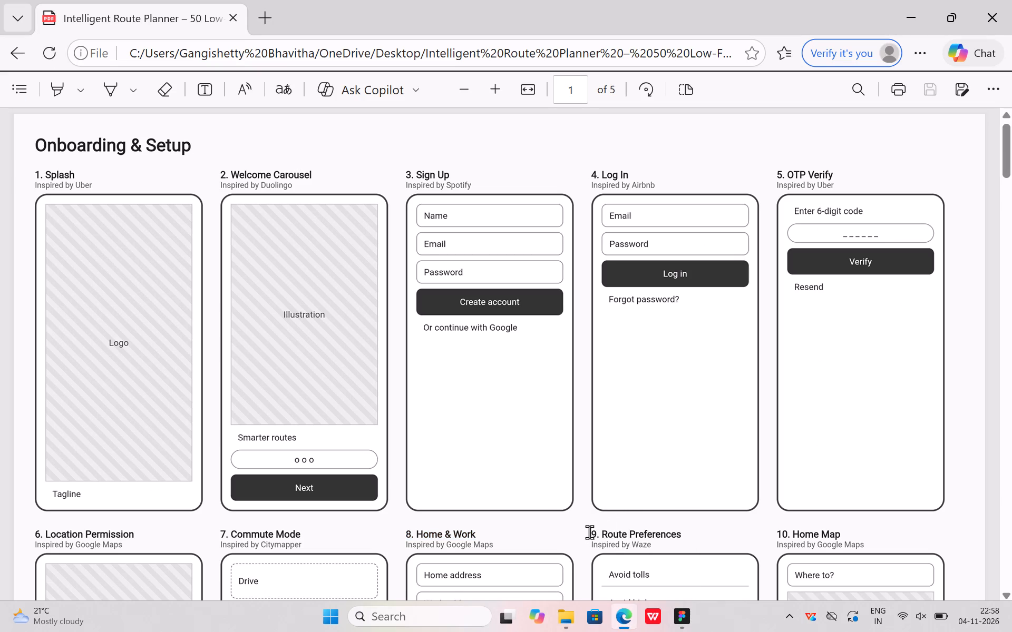
drag(589, 532, 687, 537)
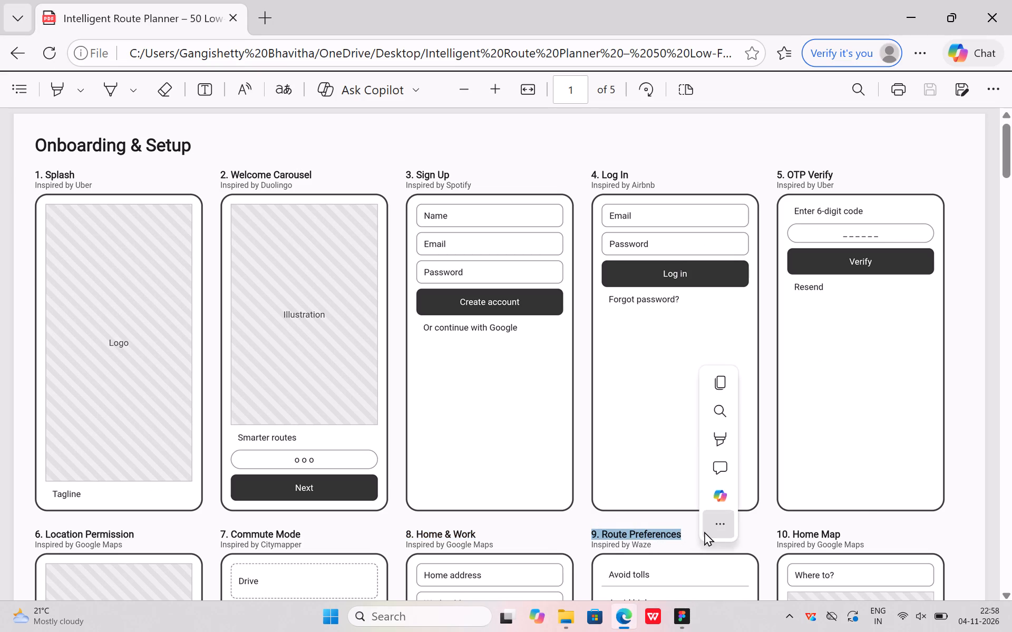
key(ctrl+v)
key(ctrl+c)
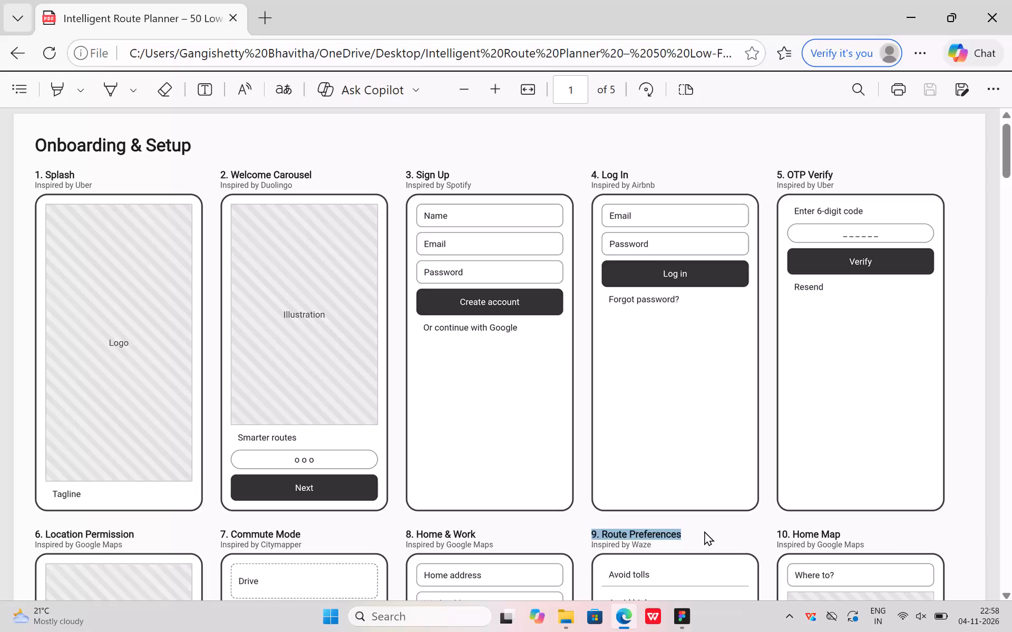
key(ctrl+c)
click(675, 556)
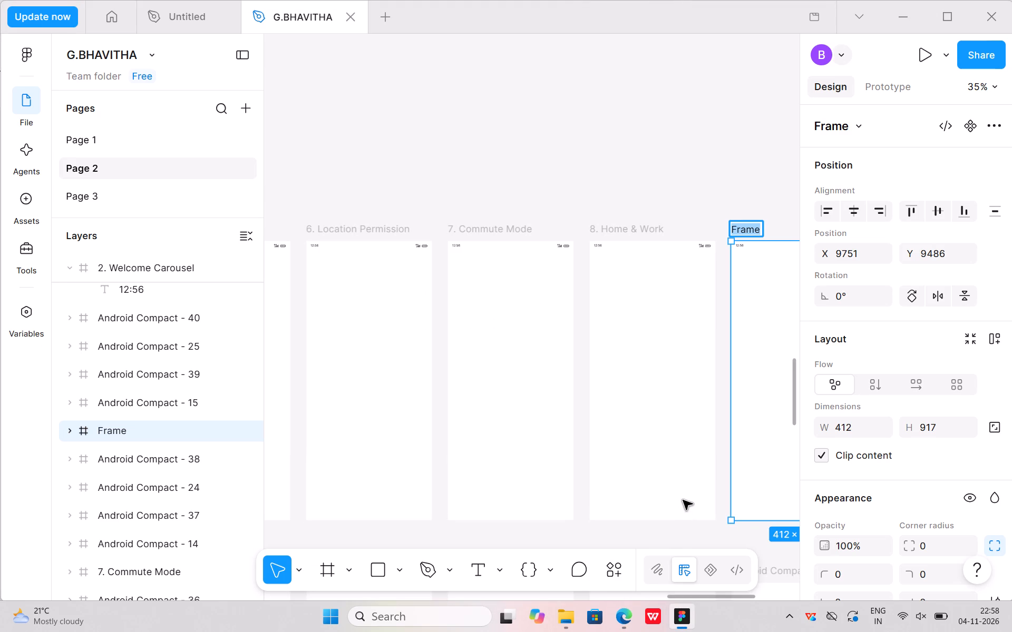
key(ctrl+v)
Rename the tenth top-row frame in Figma as 10. Home Map, using the heading copied from the wireframe PDF in Edge.
middle_drag(700, 200, 700, 200)
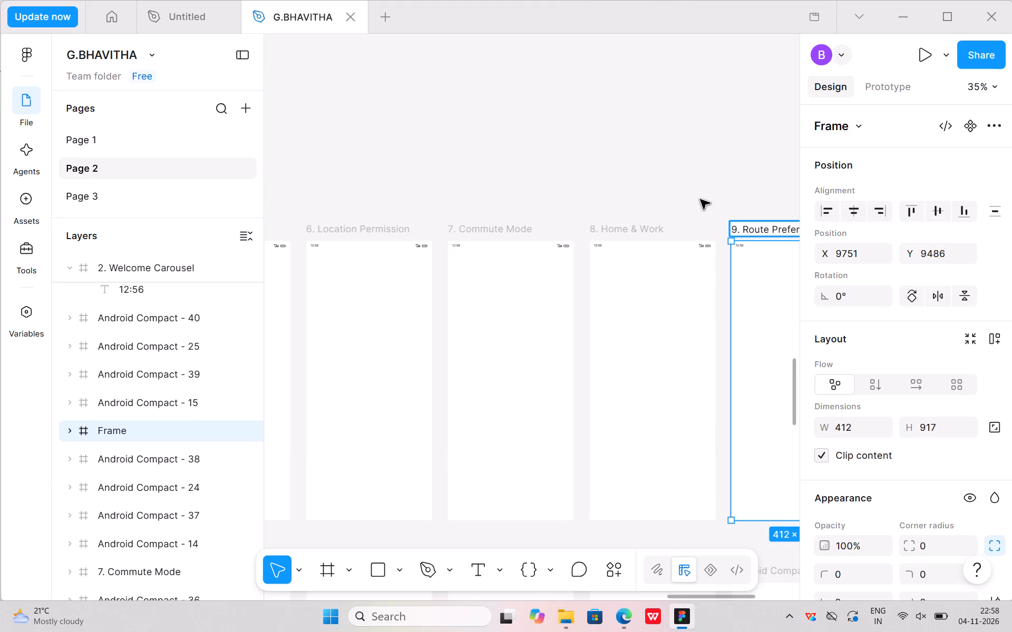
middle_drag(700, 200, 434, 195)
scroll(434, 196, up, 1)
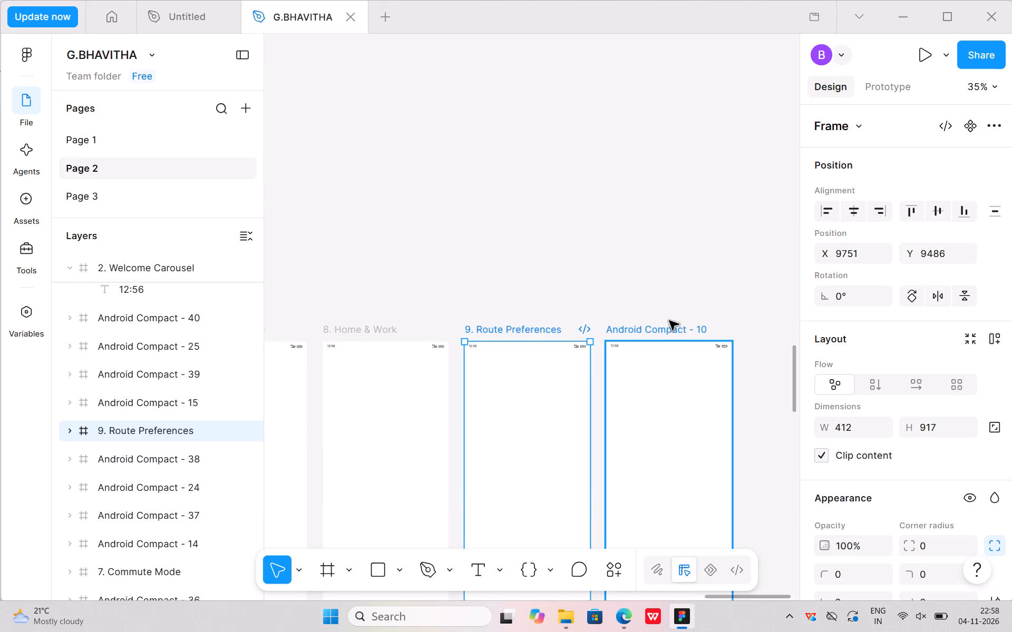
double_click(667, 325)
key(BackSpace)
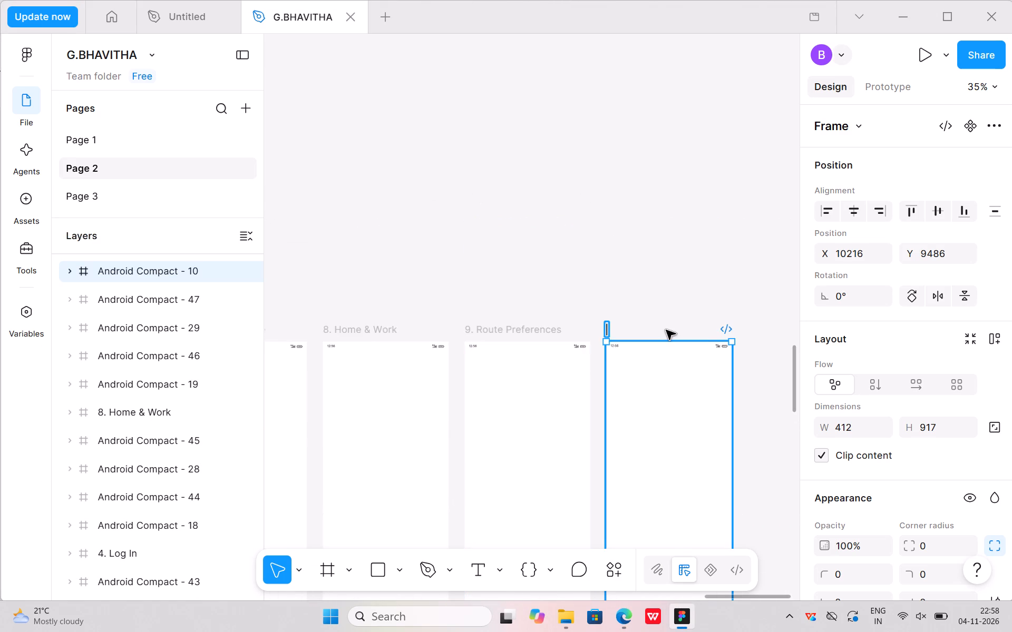
click(610, 558)
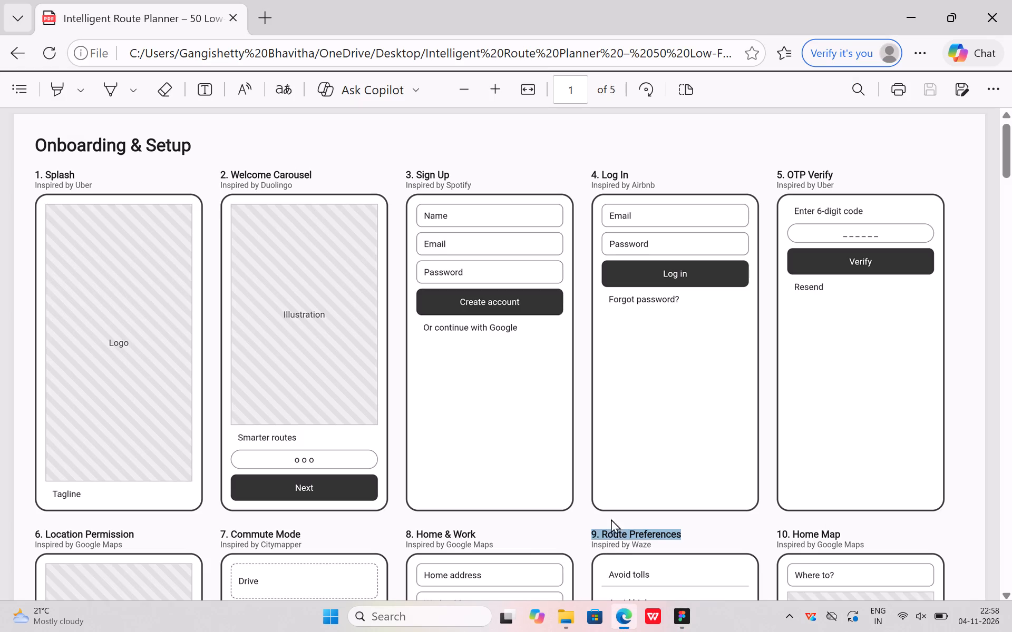
drag(778, 531, 802, 532)
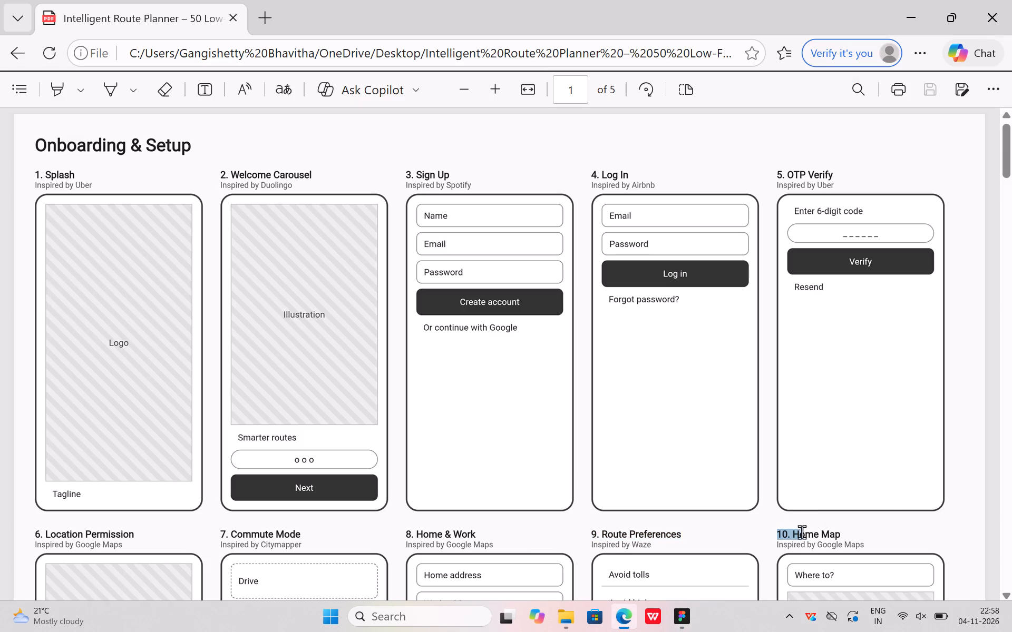
drag(802, 532, 844, 531)
key(ctrl+c)
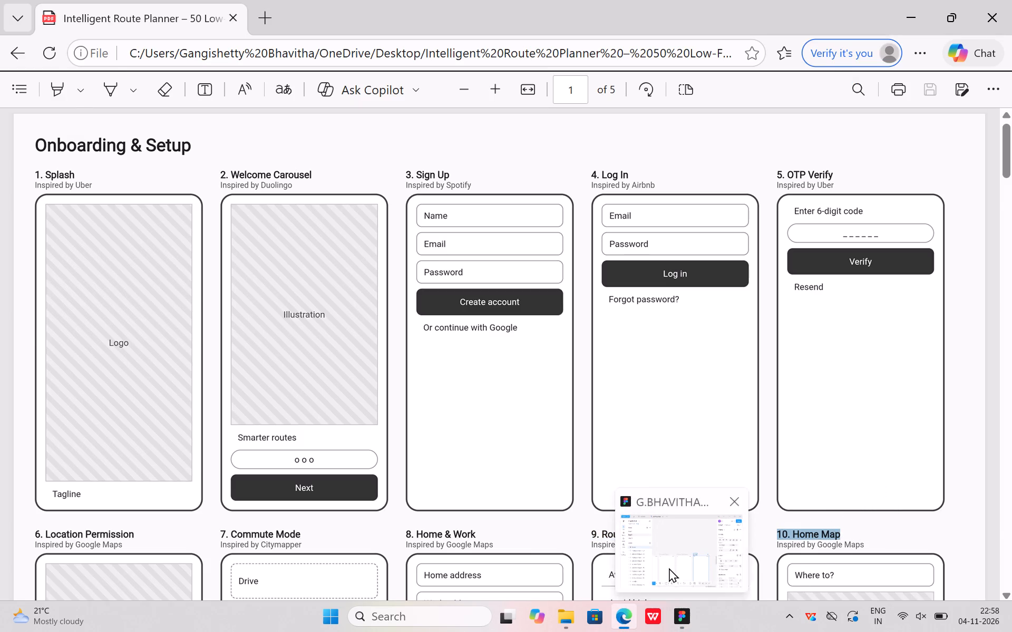
click(669, 566)
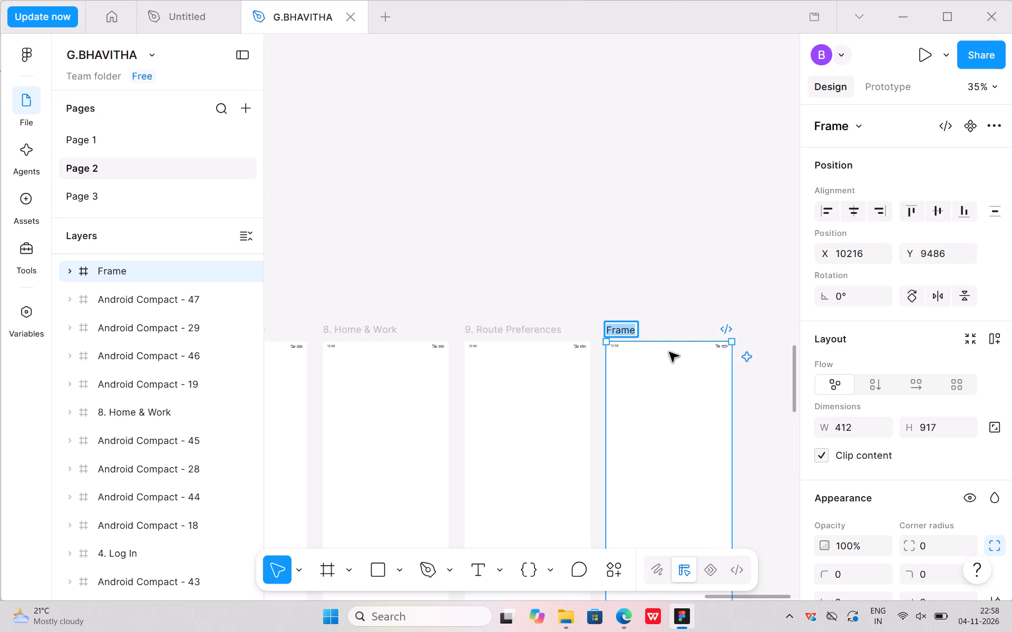
key(ctrl+v)
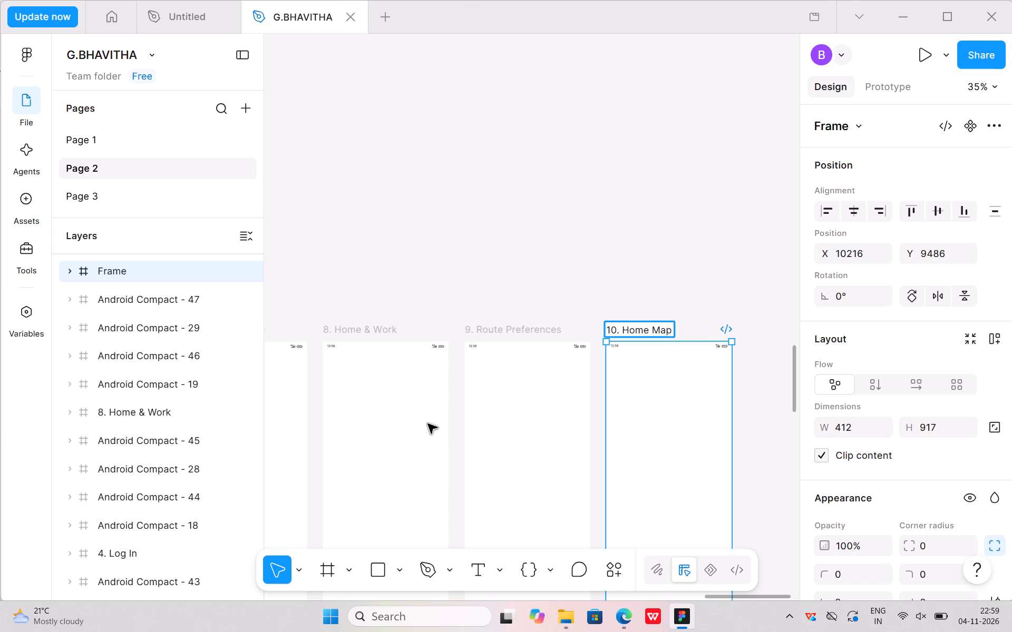
Rename the first second-row frame in Figma as 11. Search Destination, using the heading copied from the PDF's Search & Plan section in Edge.
middle_drag(446, 390, 938, 50)
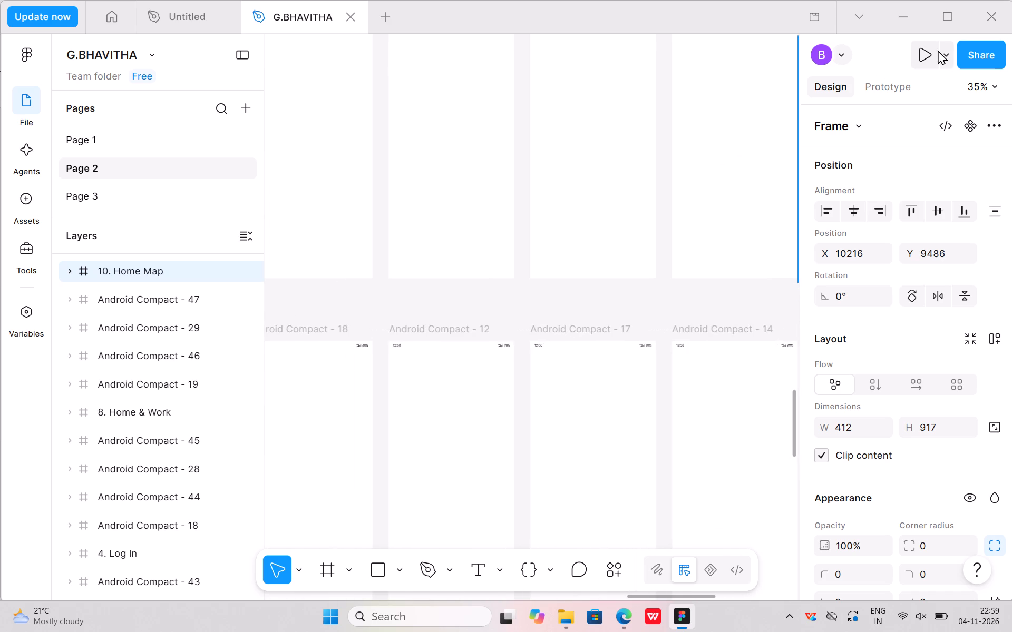
middle_drag(938, 50, 937, 53)
middle_drag(336, 332, 737, 237)
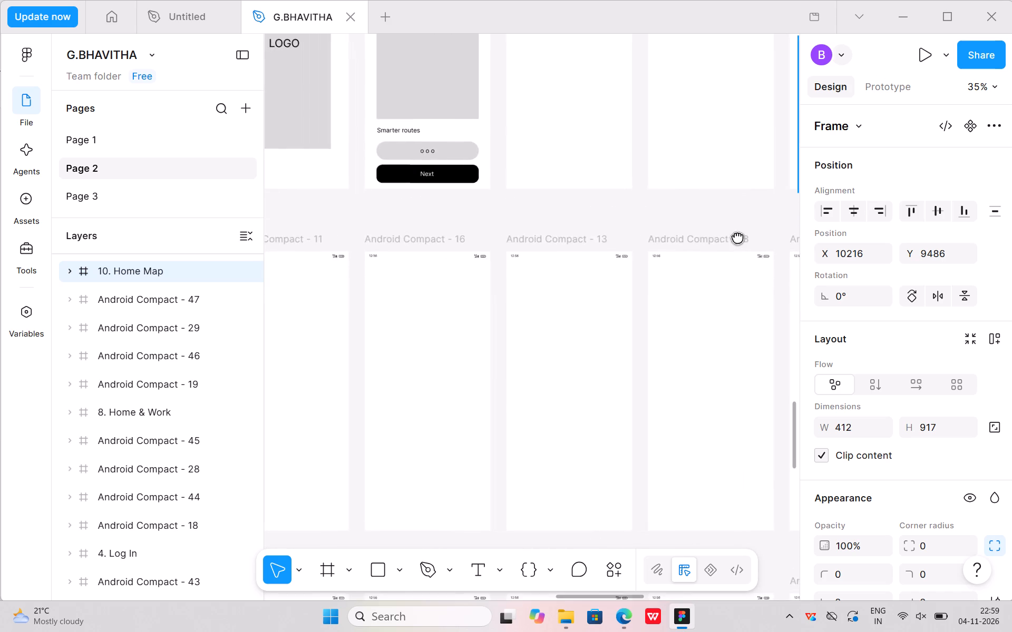
middle_drag(737, 237, 685, 277)
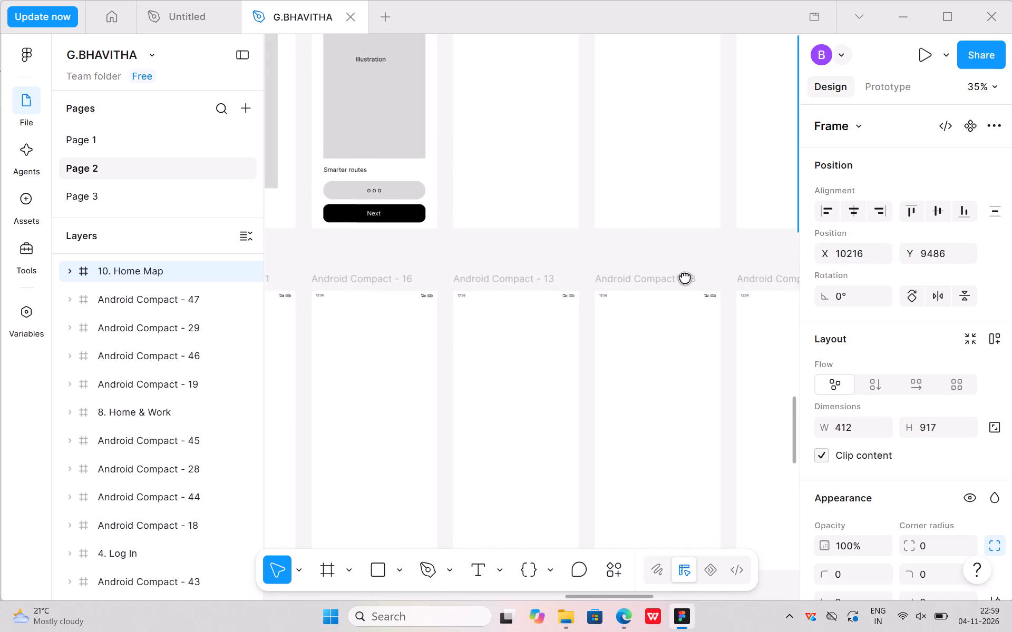
middle_drag(685, 277, 932, 233)
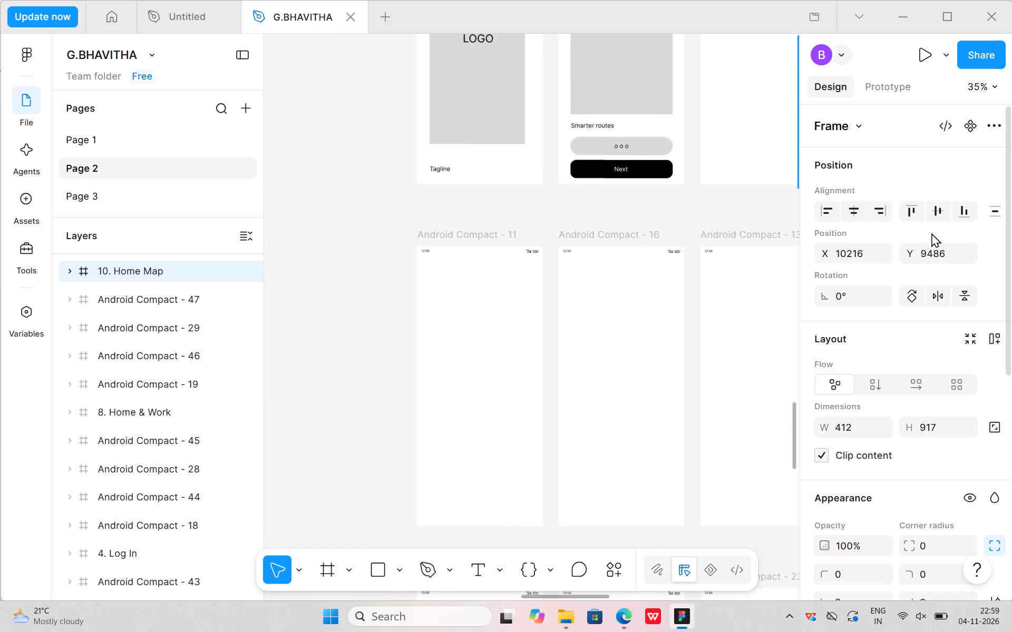
double_click(476, 238)
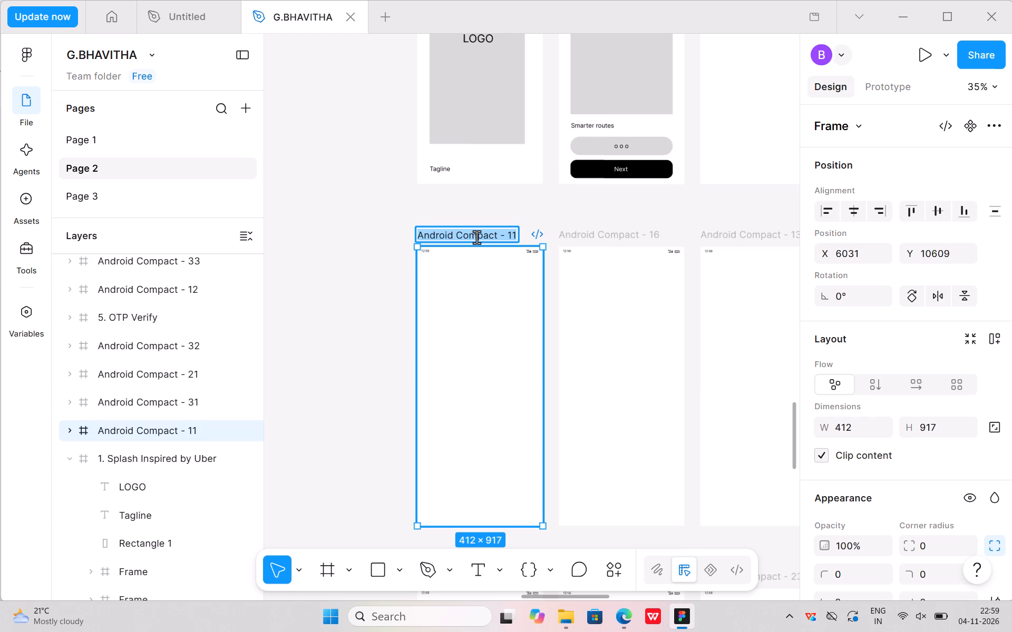
key(BackSpace)
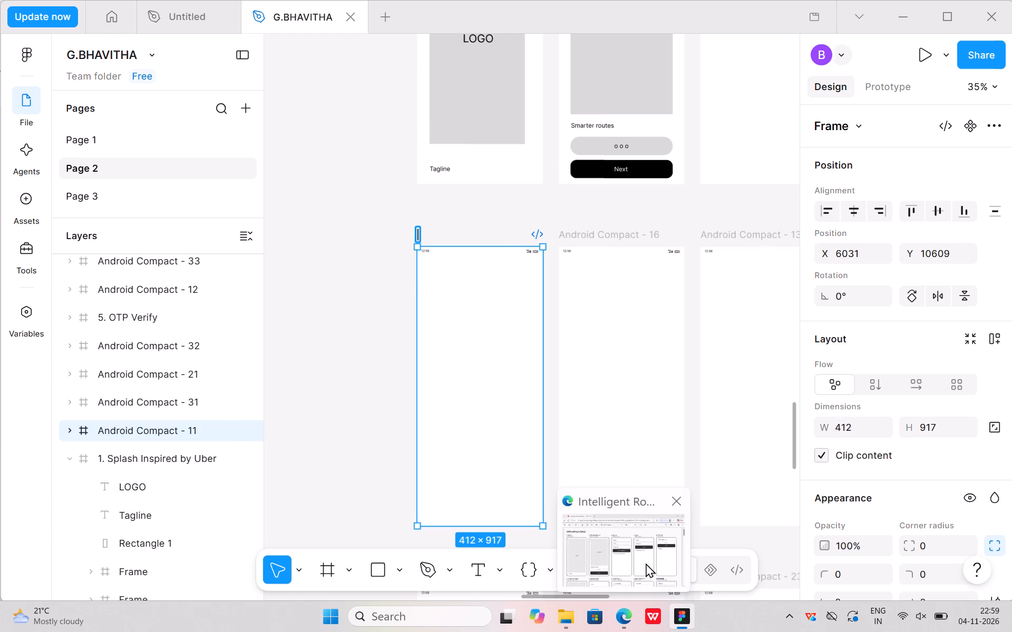
click(646, 562)
scroll(599, 519, down, 1)
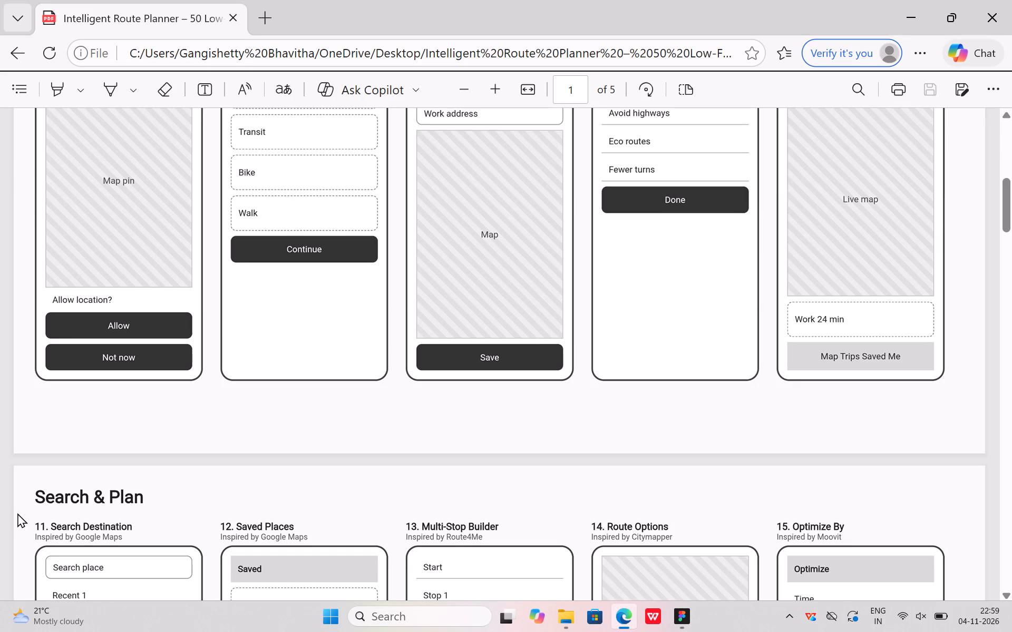
drag(31, 516, 93, 529)
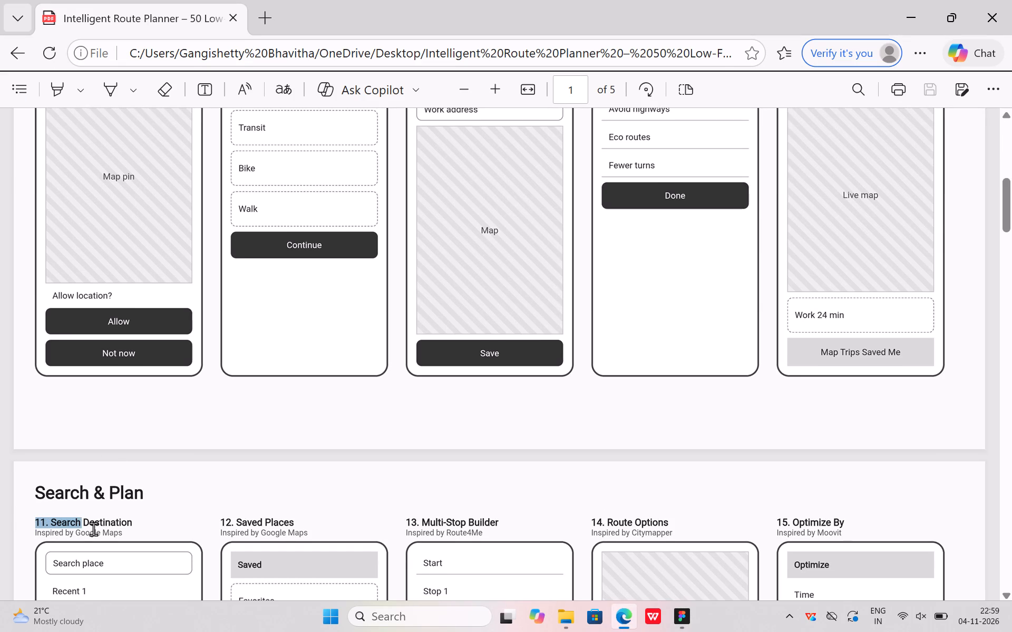
drag(93, 529, 137, 520)
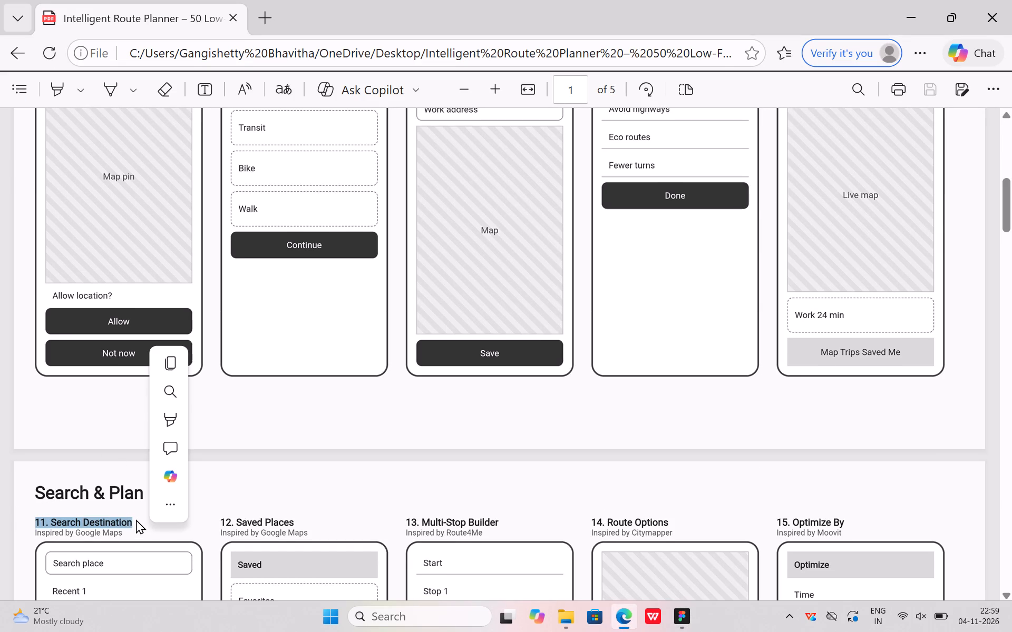
scroll(136, 518, up, 4)
key(ctrl+c)
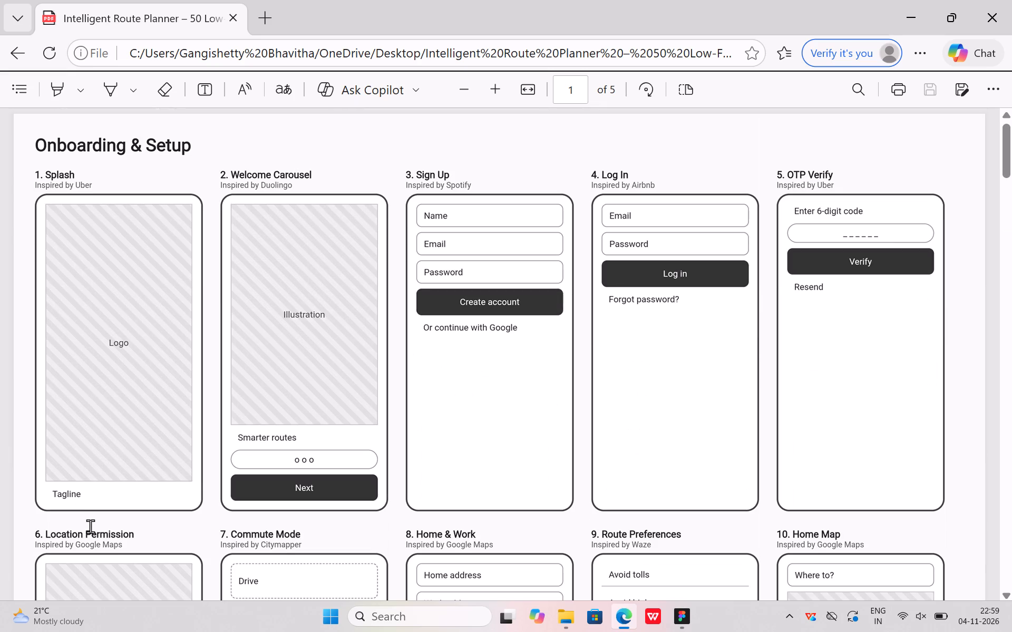
scroll(94, 555, down, 1)
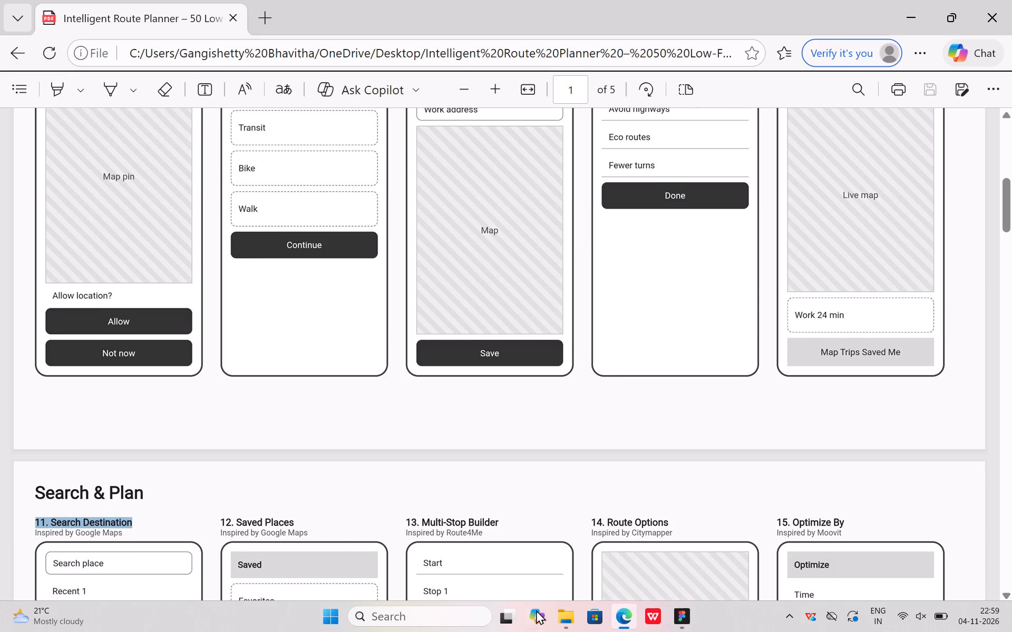
click(681, 580)
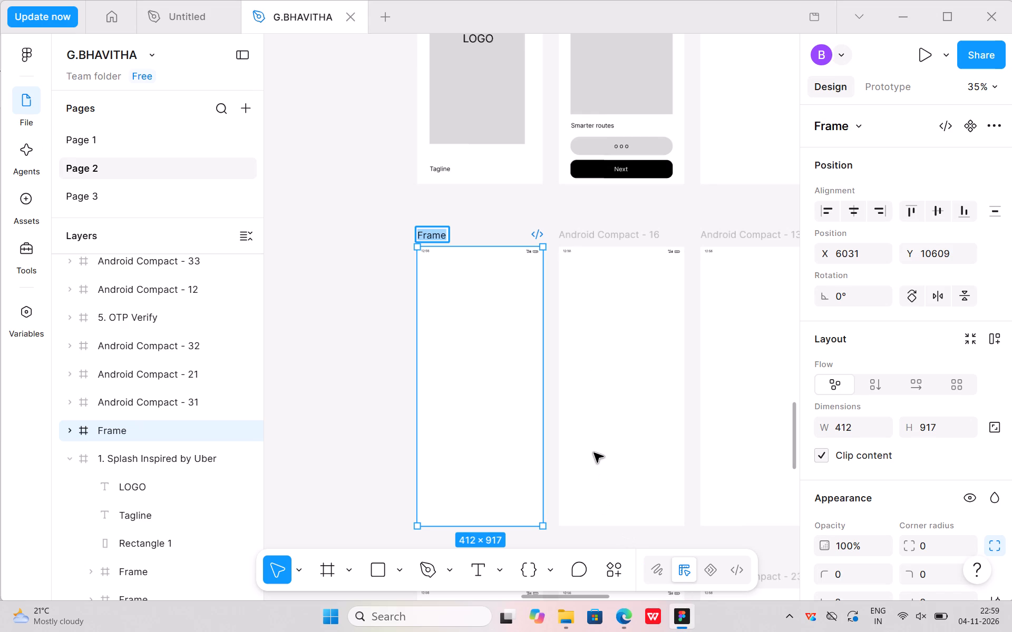
key(ctrl+v)
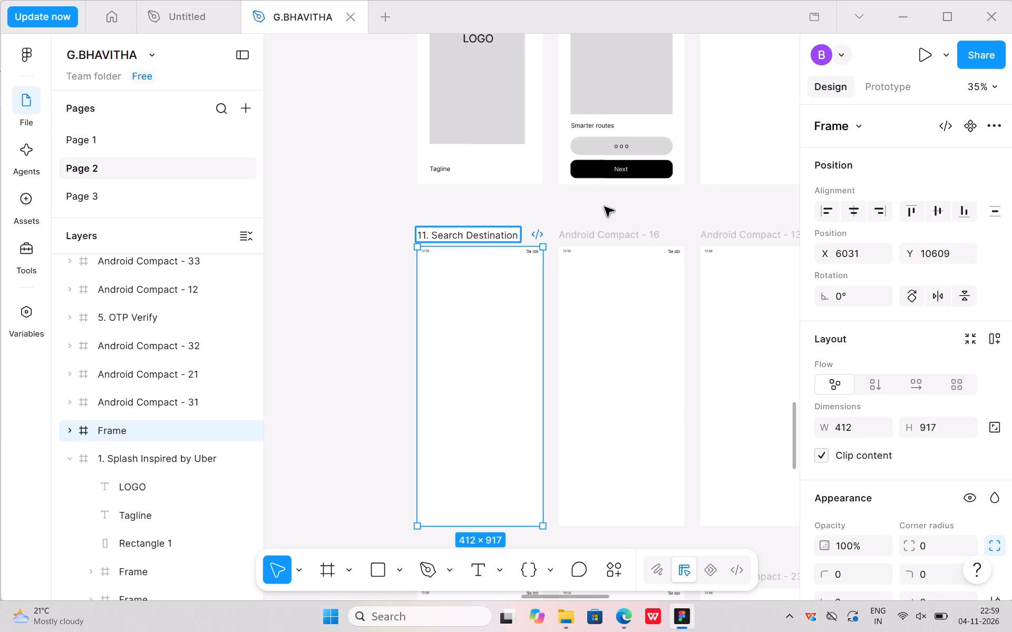
Rename the second frame of the second row in Figma as 12. Saved Places, using the heading copied from the PDF in Edge.
double_click(614, 234)
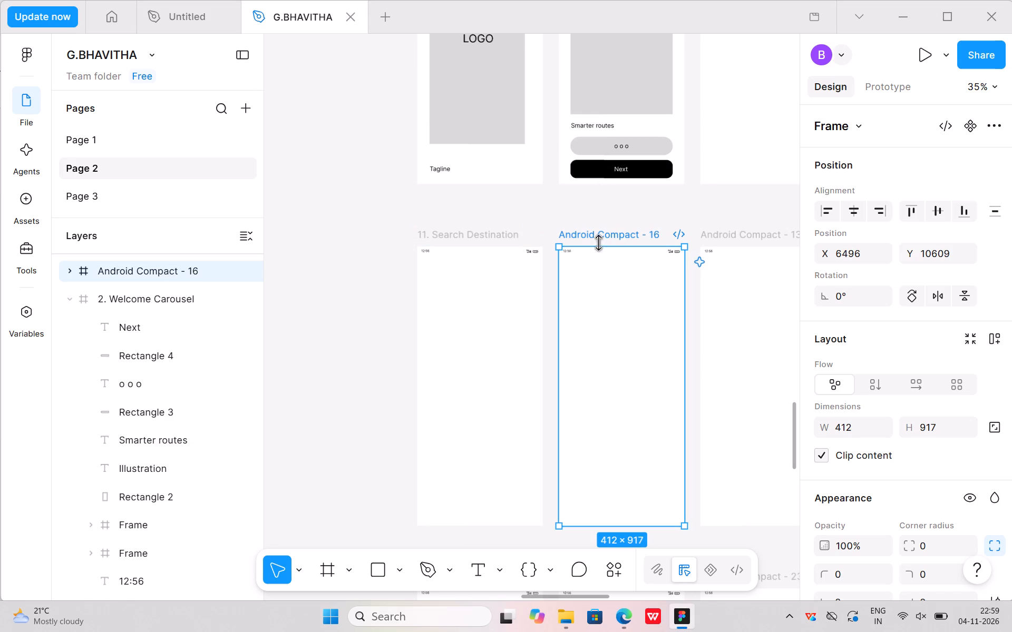
double_click(605, 233)
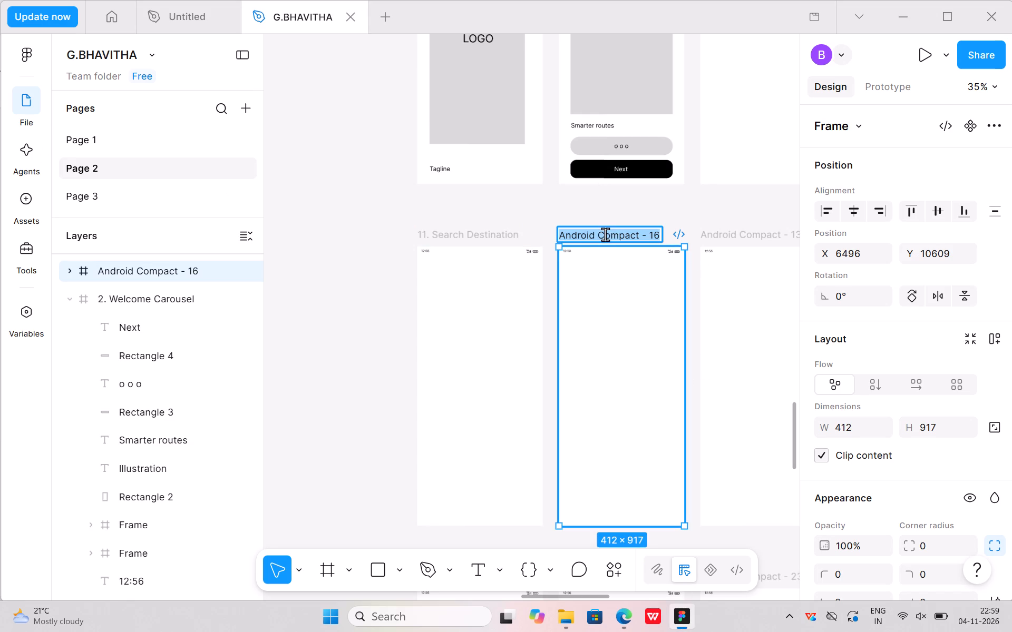
key(BackSpace)
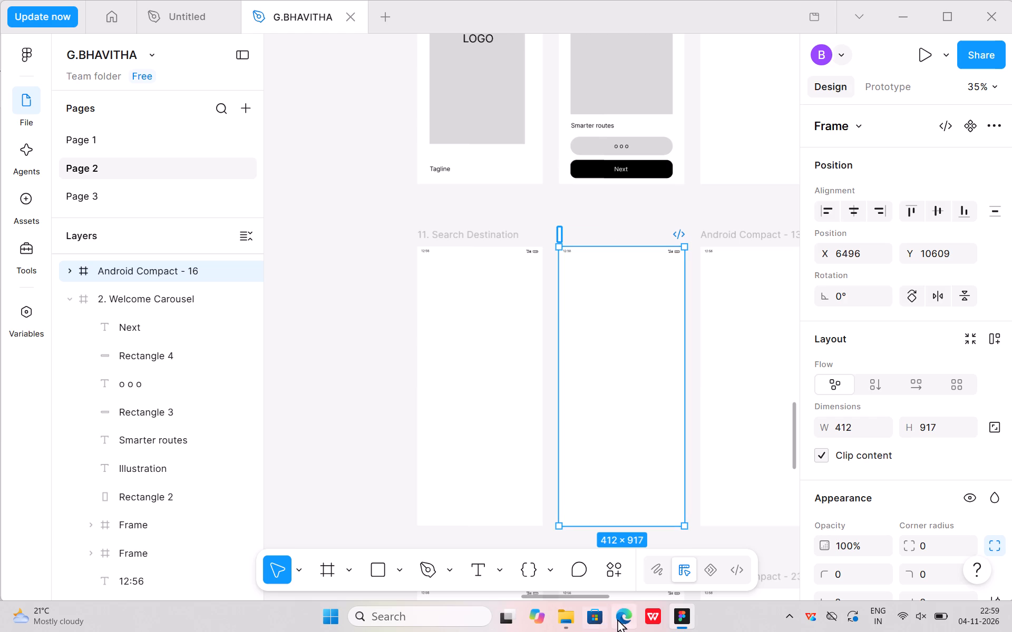
click(638, 570)
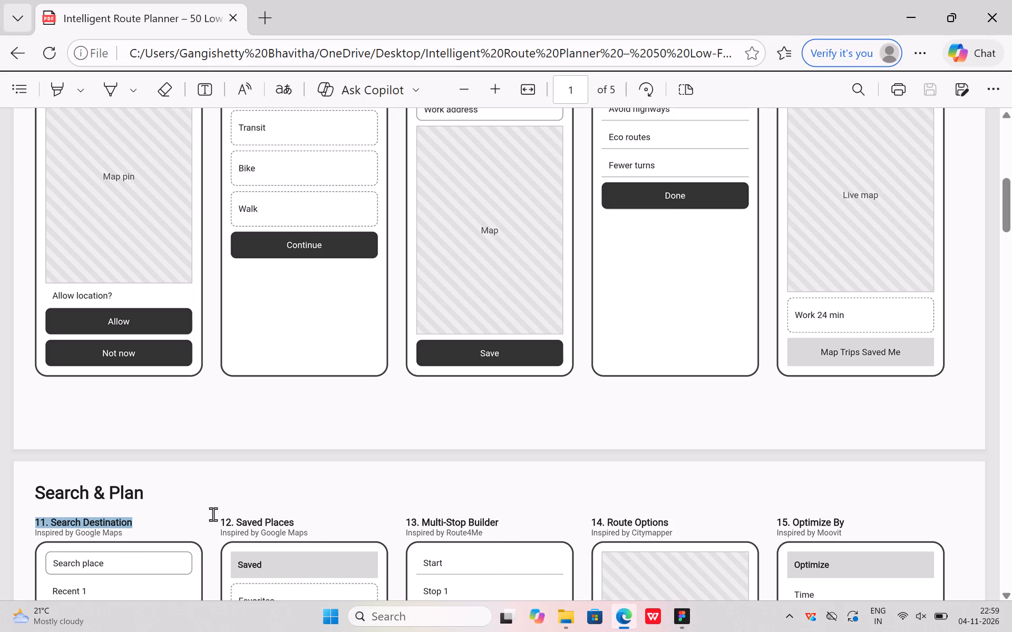
drag(219, 523, 301, 519)
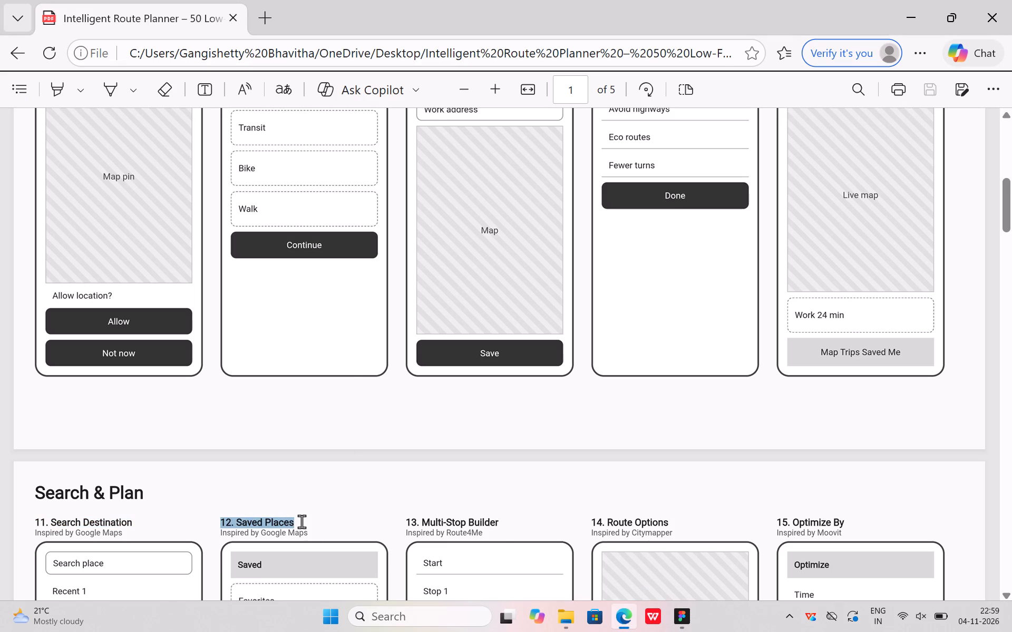
key(ctrl+c)
key(ctrl+c)
click(684, 570)
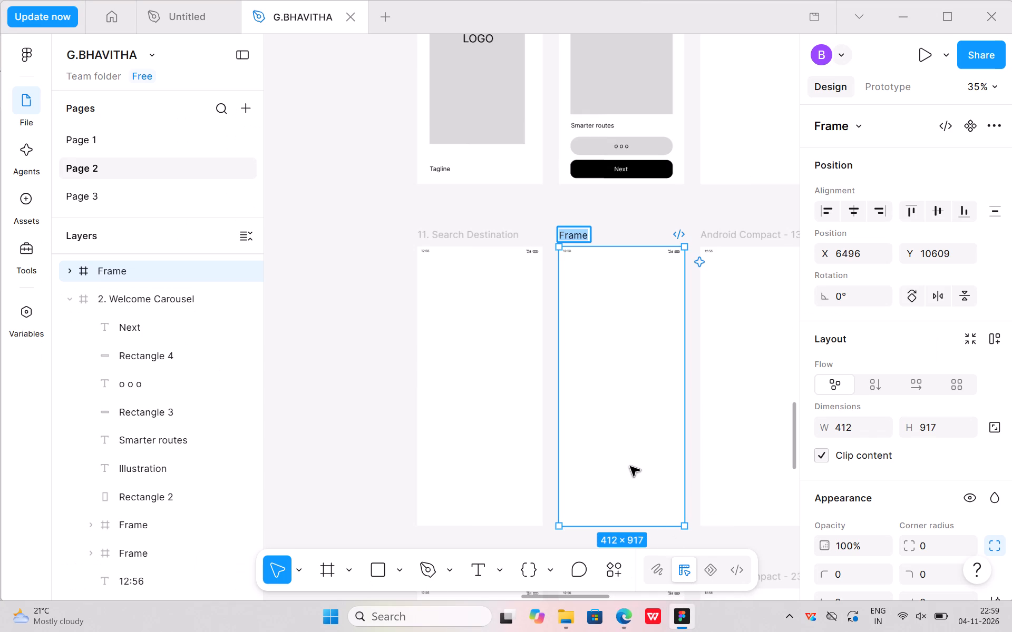
key(ctrl+v)
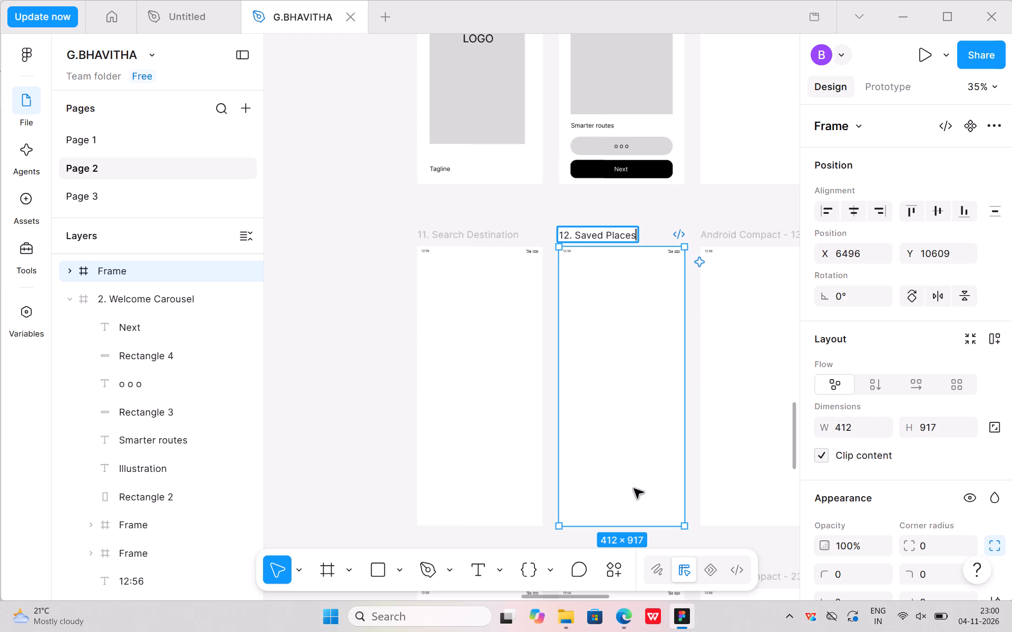
Close the open Figma, Edge and File Explorer windows to return to the desktop, keeping the pending Figma changes.
click(1003, 31)
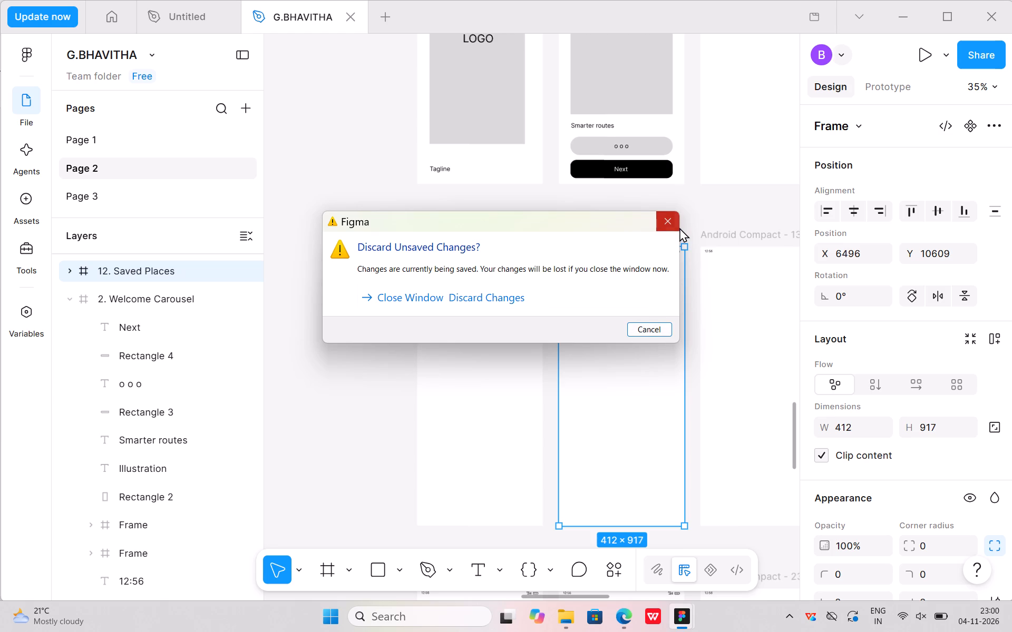
click(662, 329)
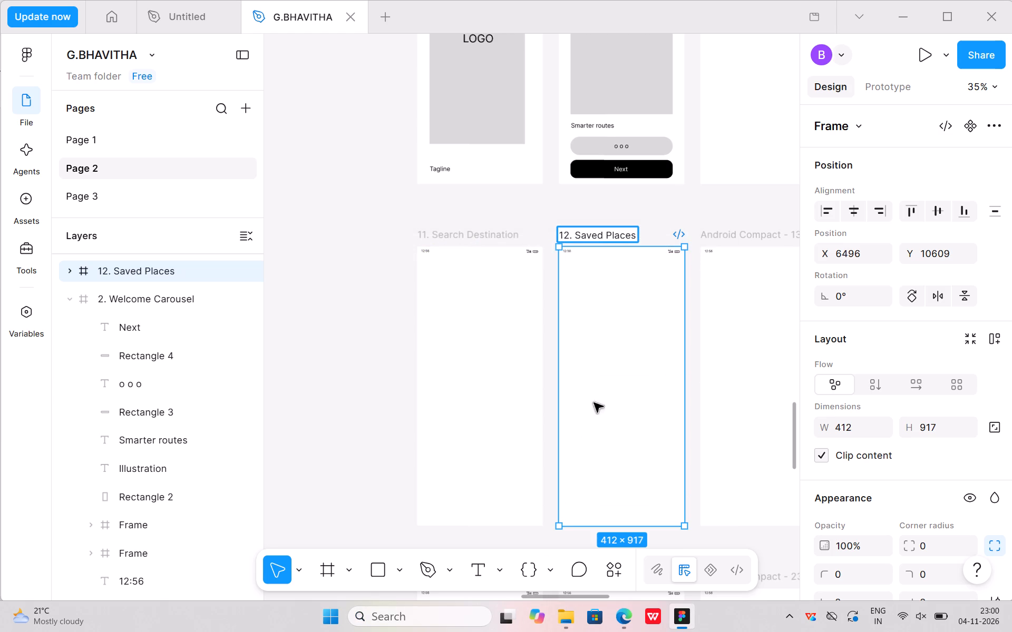
ctrl+scroll(758, 445, down, 5)
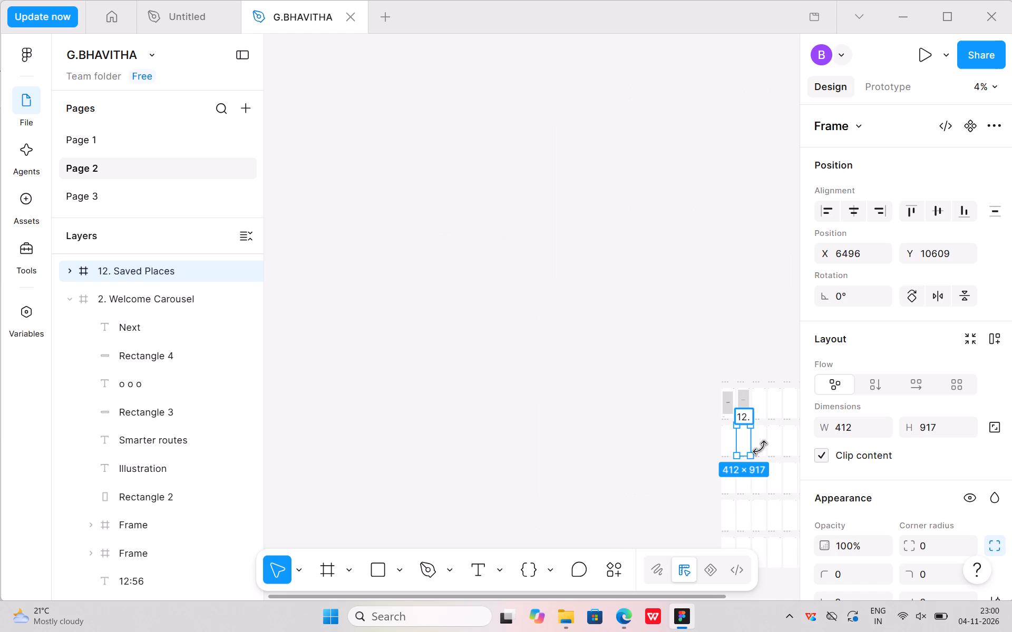
scroll(777, 341, up, 1)
ctrl+middle_drag(779, 341, 760, 327)
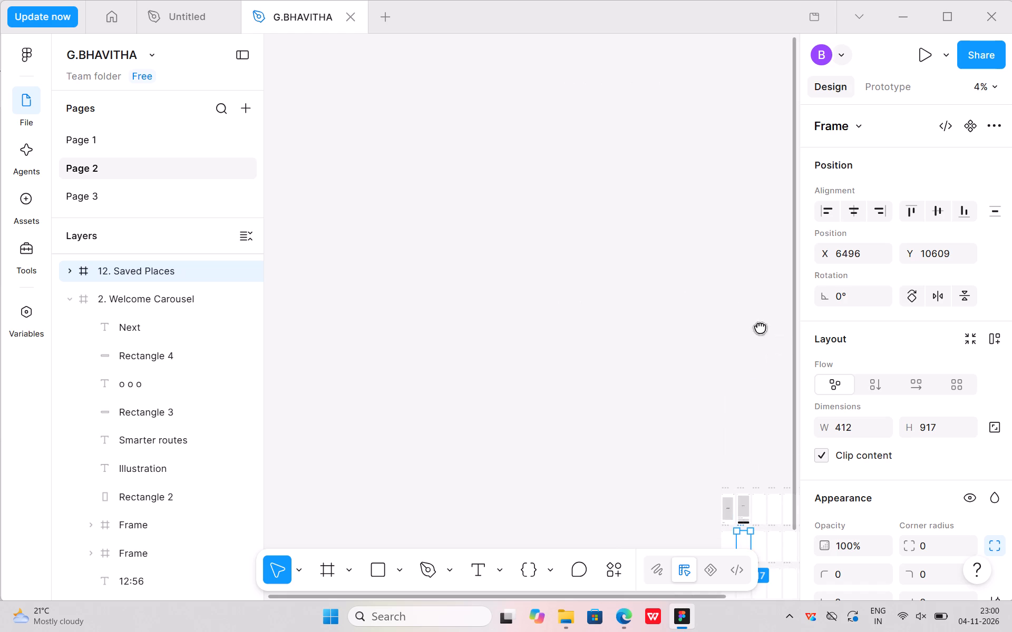
ctrl+middle_drag(760, 327, 465, 0)
ctrl+scroll(690, 273, up, 1)
ctrl+drag(743, 332, 748, 335)
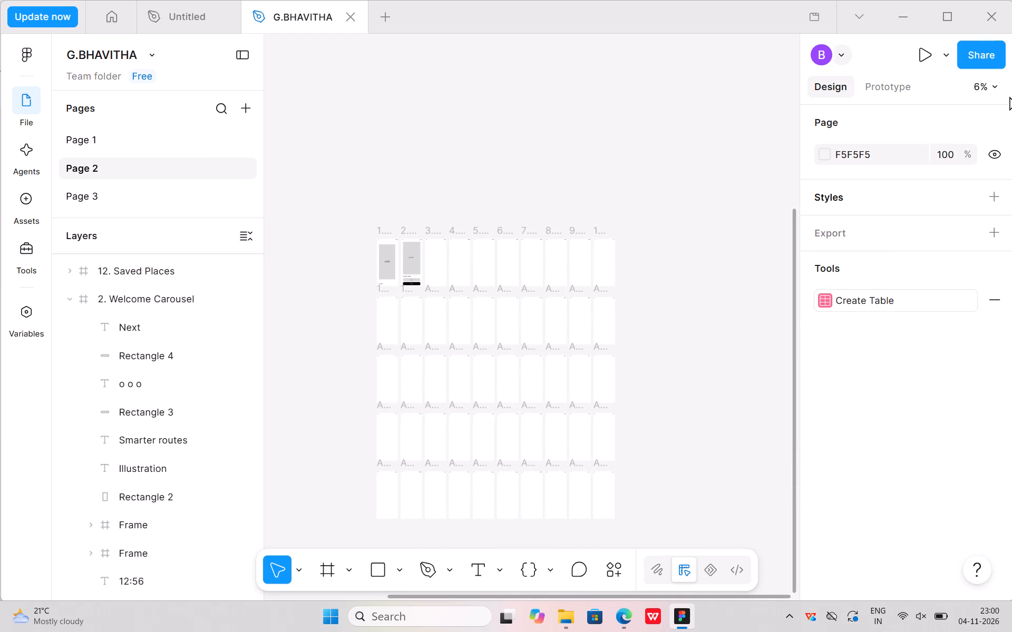
click(1009, 11)
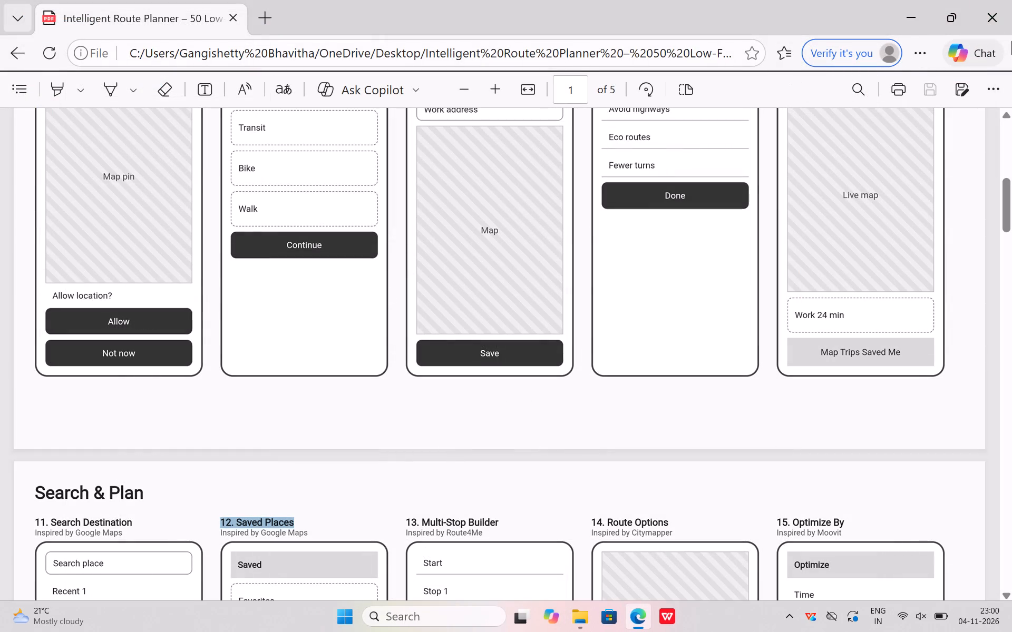
click(1011, 24)
click(1011, 1)
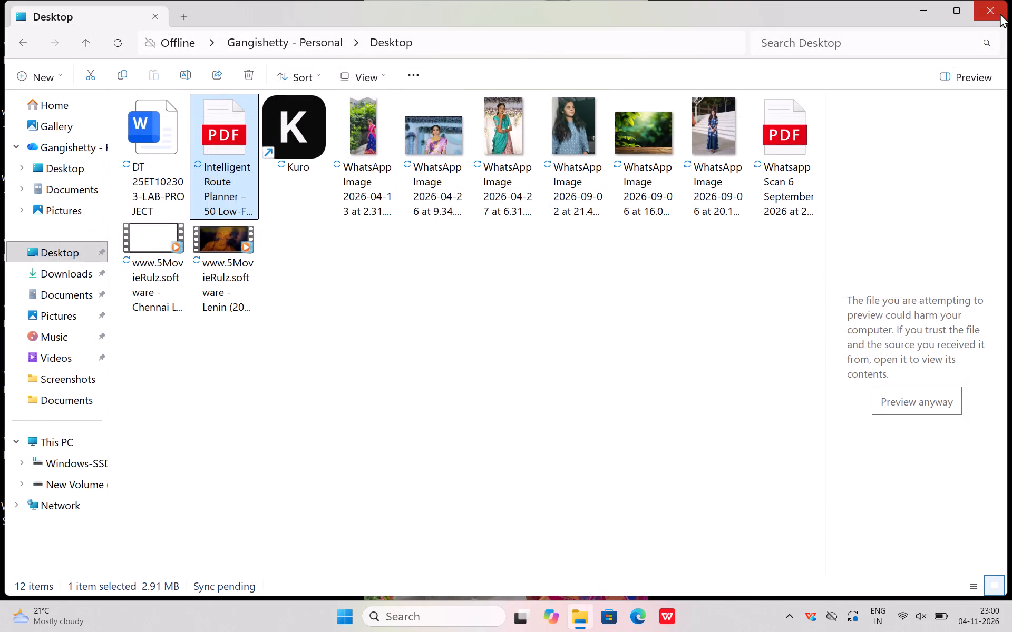
click(1000, 13)
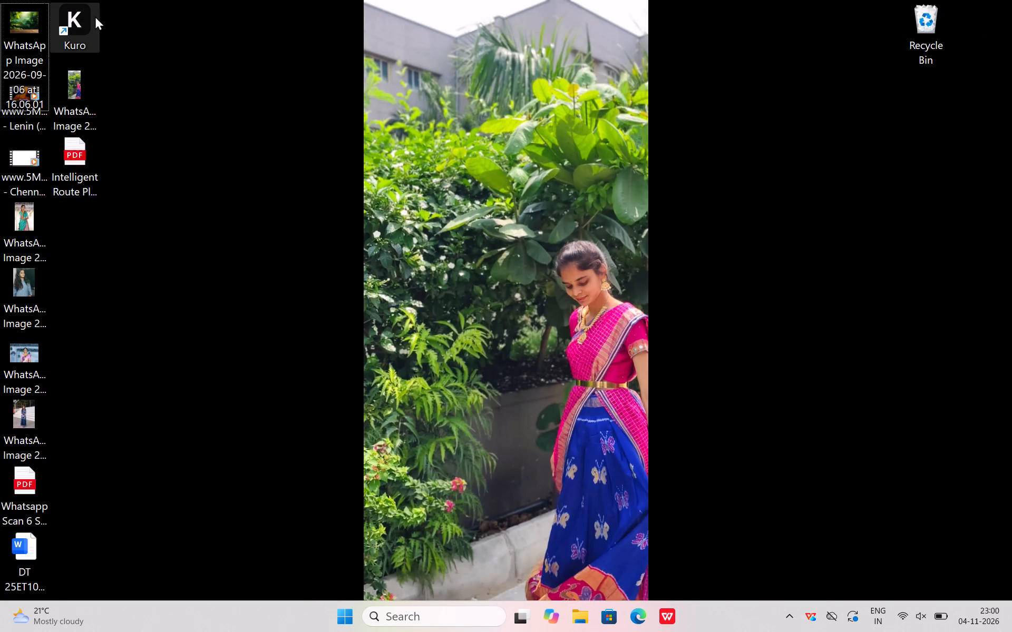
Launch Kuro from its desktop shortcut.
click(71, 18)
click(71, 18)
click(73, 22)
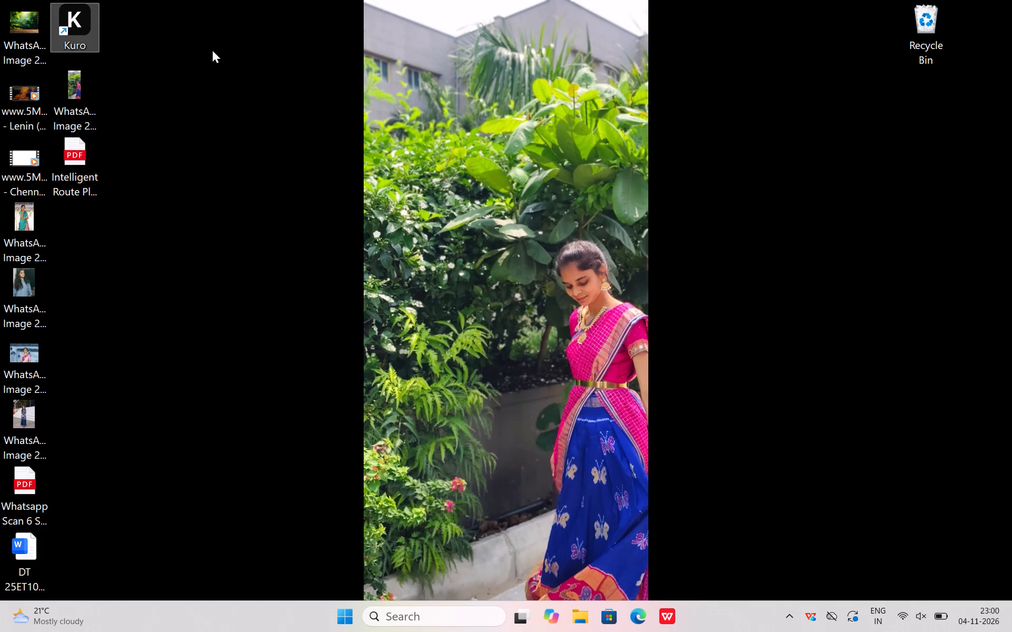
double_click(93, 34)
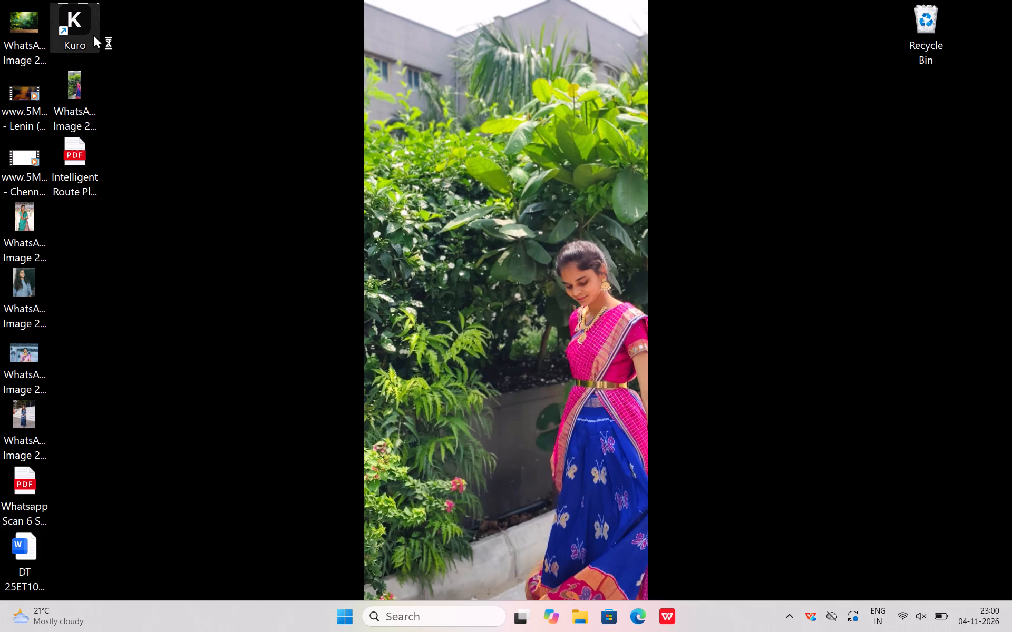
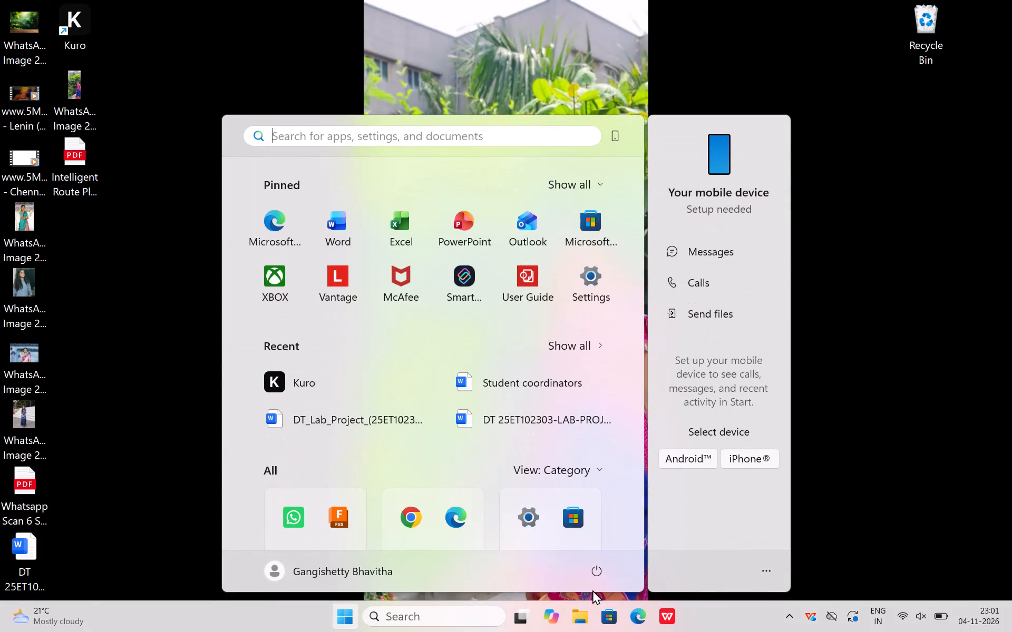
Open the Windows power options.
click(592, 569)
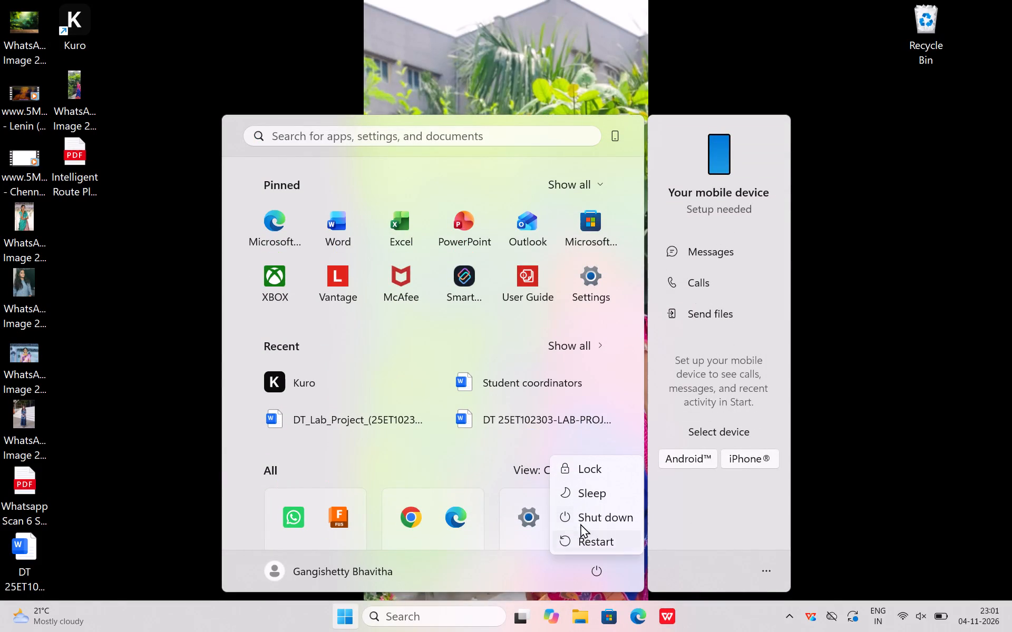